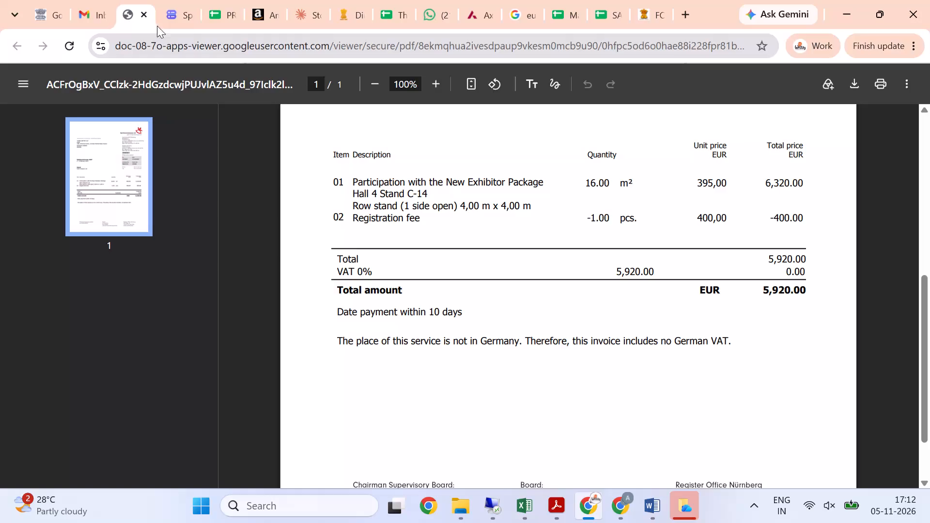
Bring up the PRODUCTION PLANNING & RM spreadsheet from among the open browser pages.
left_click(166, 22)
left_click(216, 10)
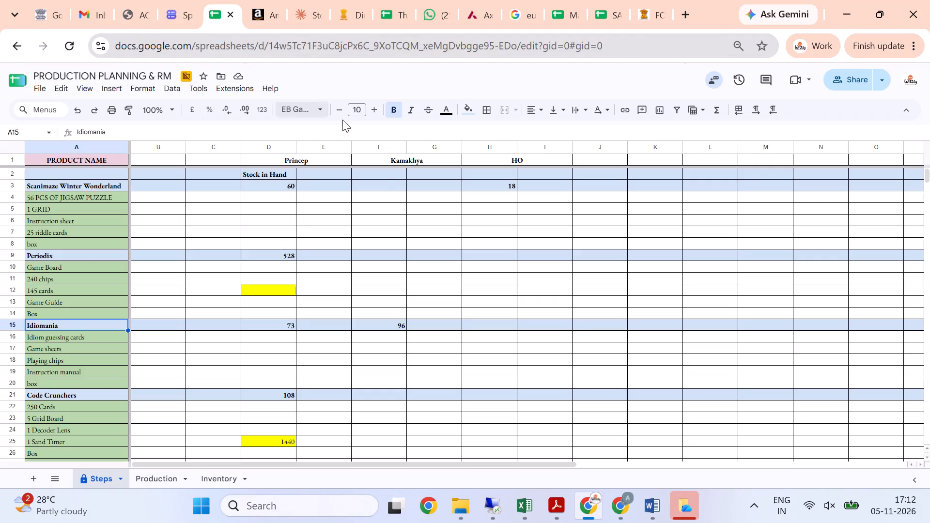
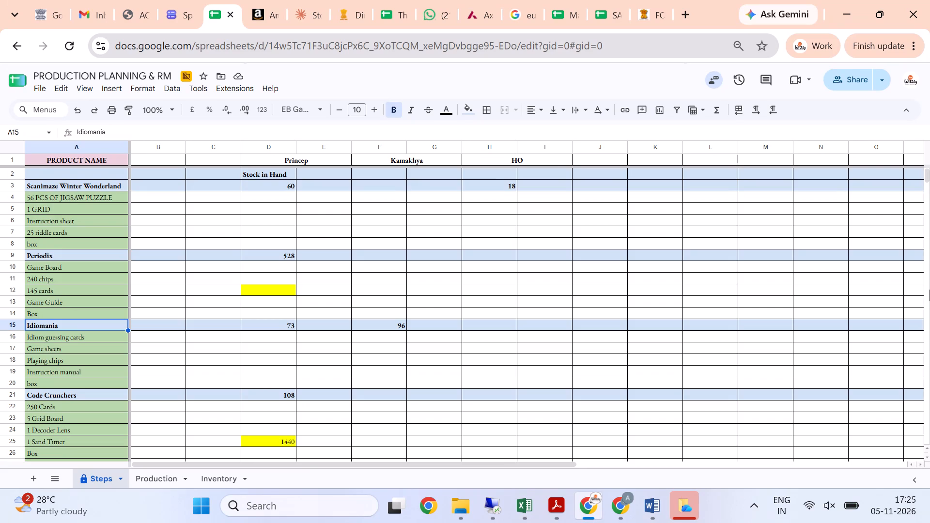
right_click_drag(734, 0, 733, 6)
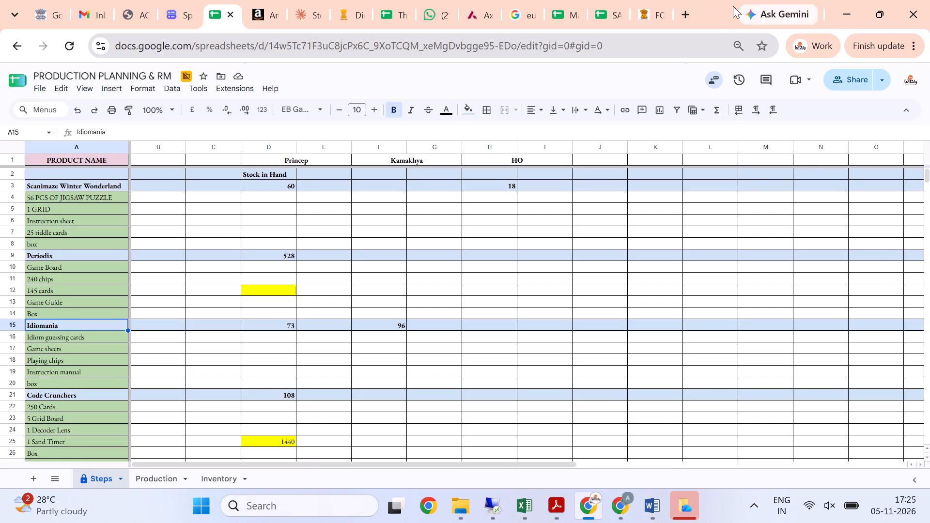
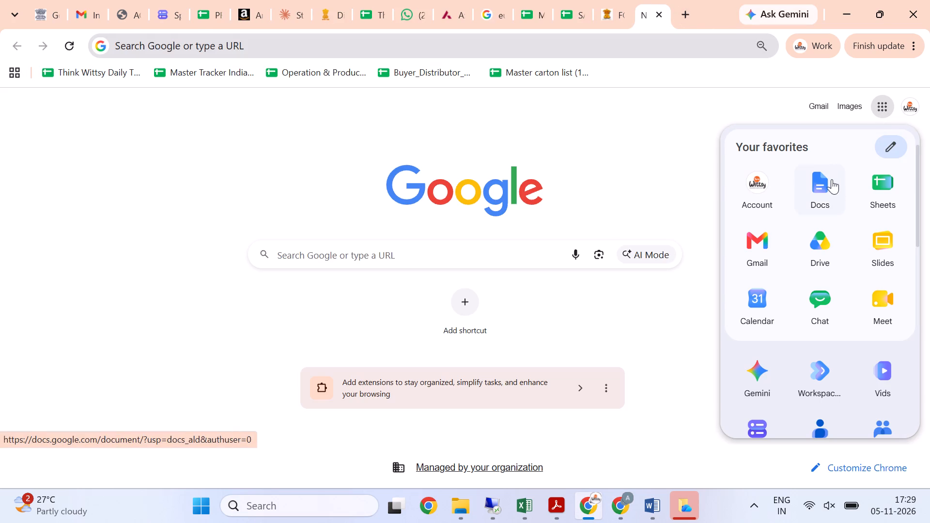
Create a new blank spreadsheet in Google Sheets.
left_click(867, 189)
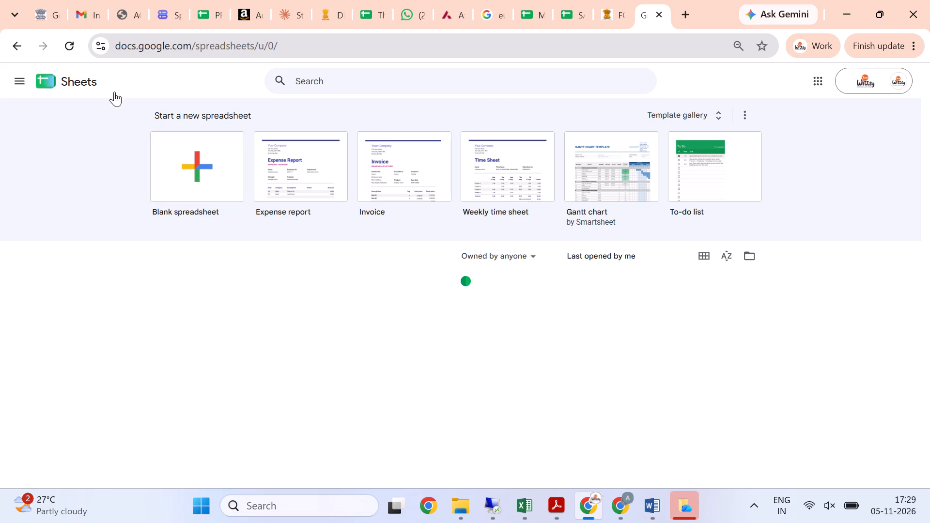
left_click(214, 160)
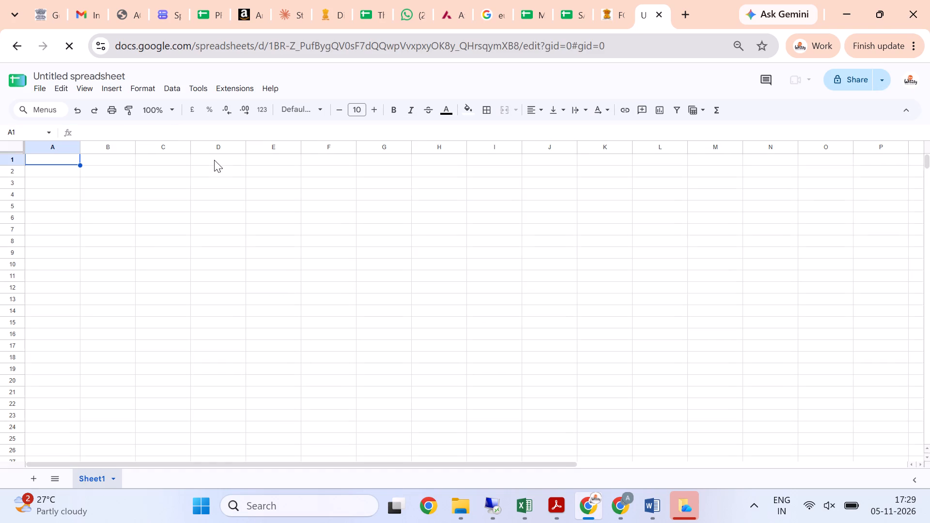
Copy the product and component list A3:A90 from PRODUCTION PLANNING & RM into the untitled spreadsheet, starting at cell A3.
left_click(58, 182)
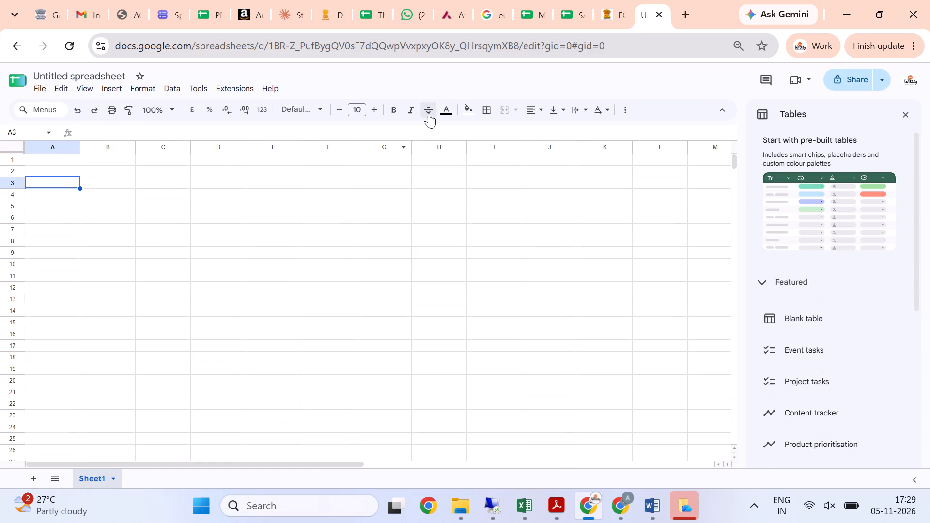
key("alt+Tab")
key("alt+Tab")
left_click(206, 13)
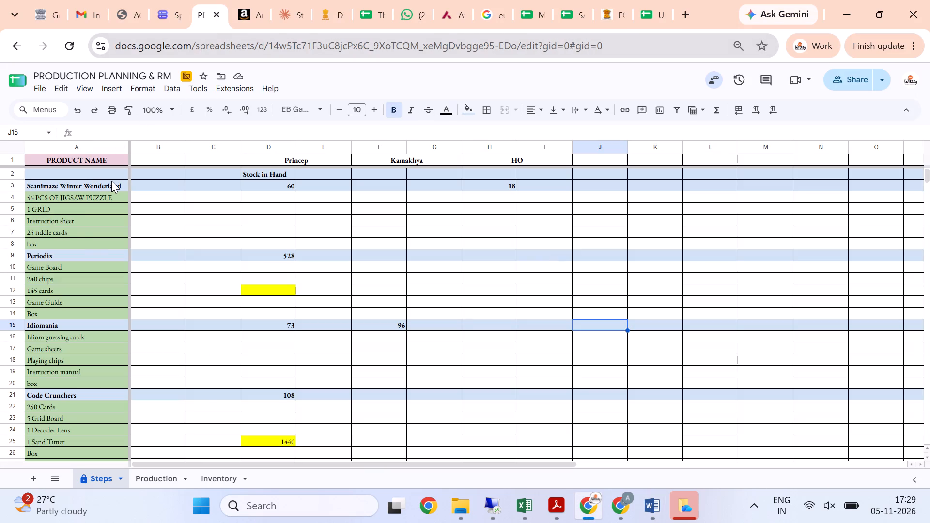
scroll(108, 178, "up", 7)
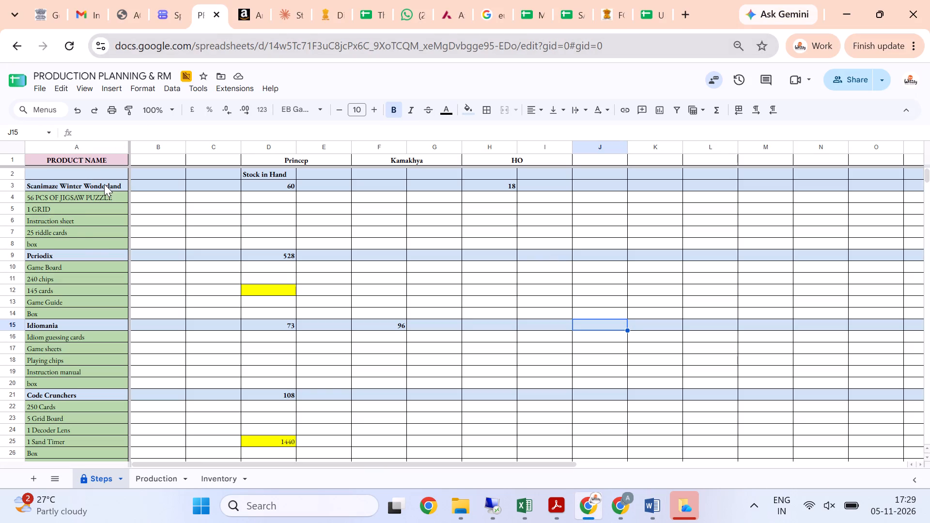
left_click(104, 184)
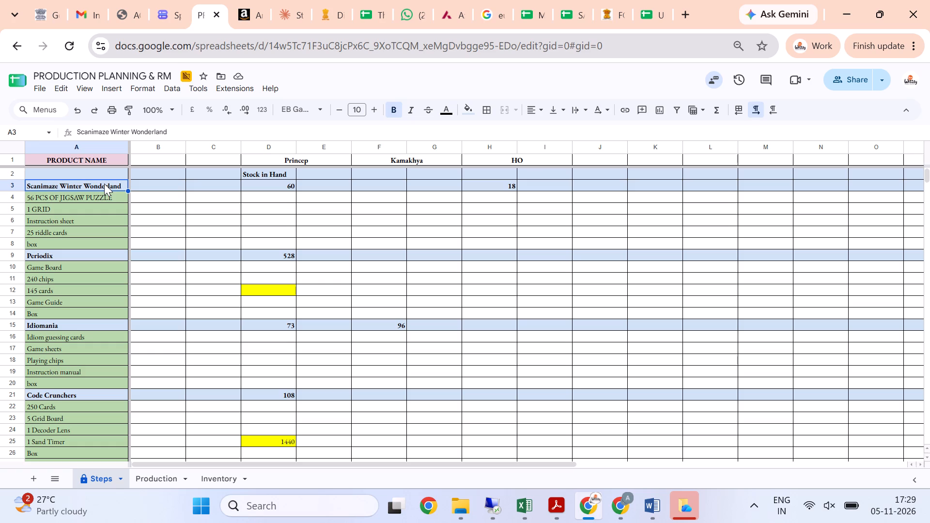
key("ctrl+shift+Down")
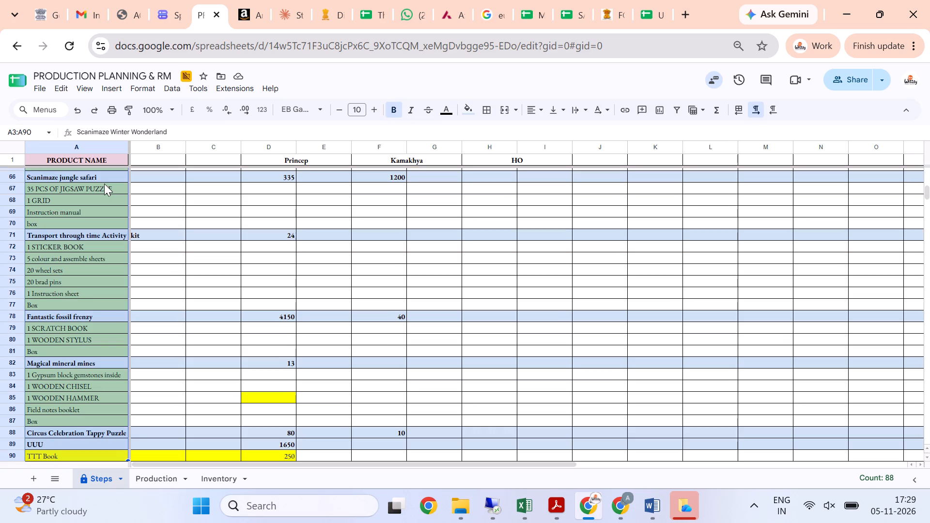
key("ctrl+c")
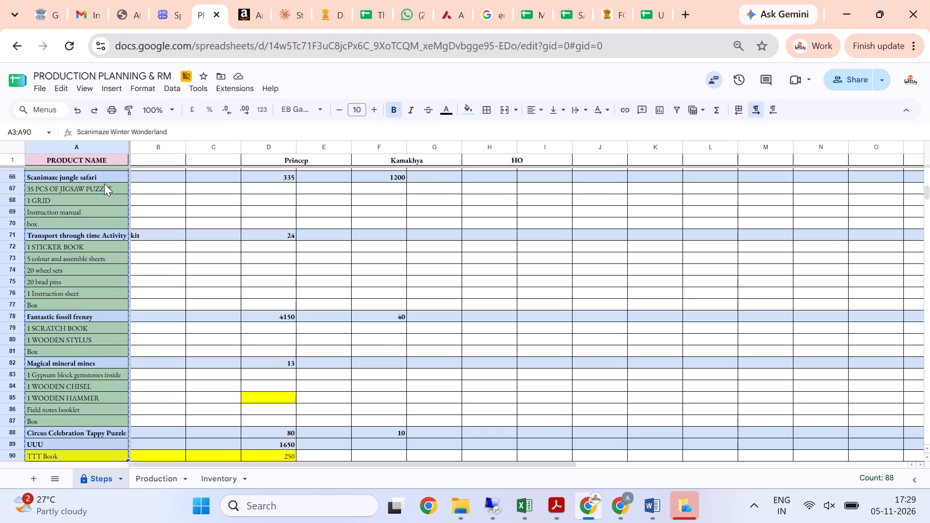
left_click(661, 1)
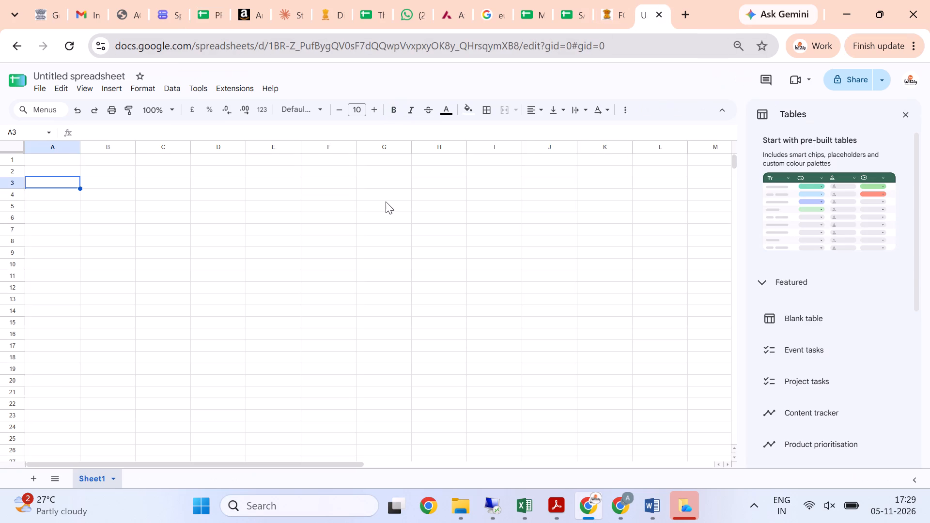
key("ctrl+v")
left_click(386, 201)
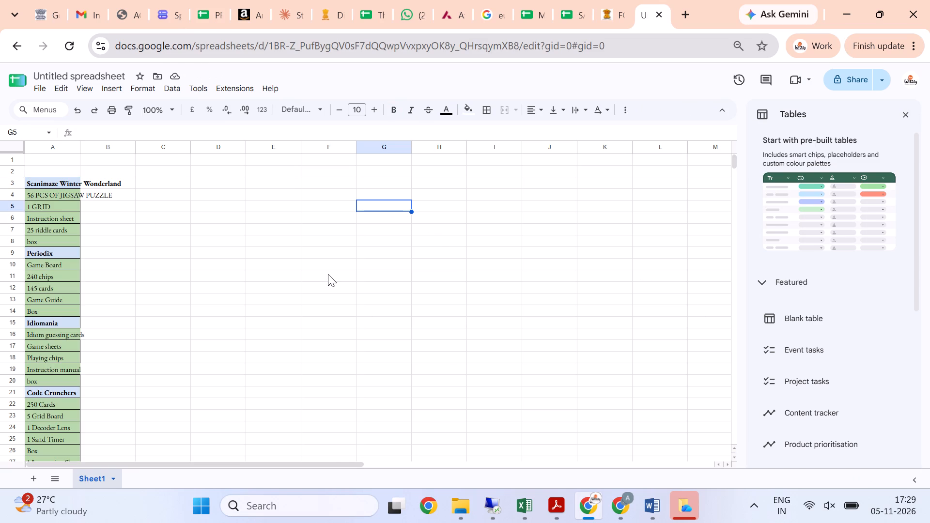
Auto-fit the width of column A in the untitled spreadsheet to the pasted product and component names.
key("ctrl+a")
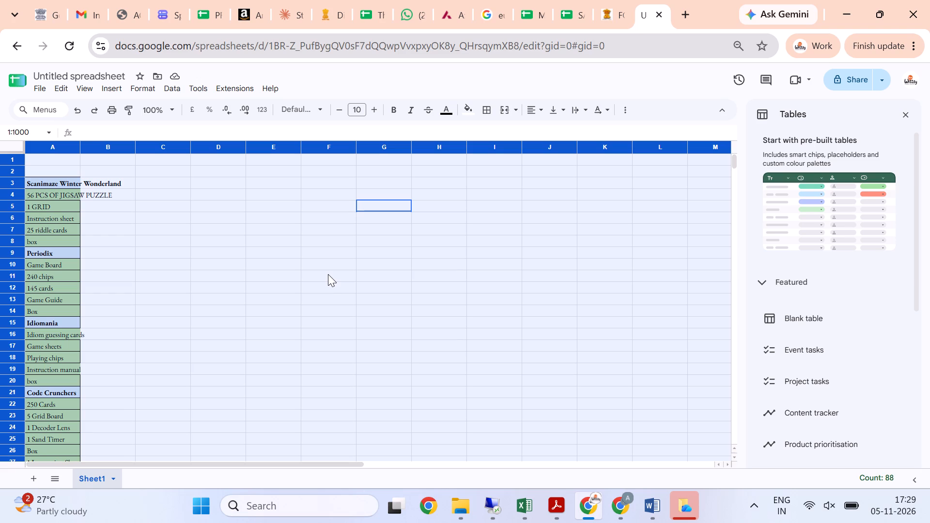
type("hoi")
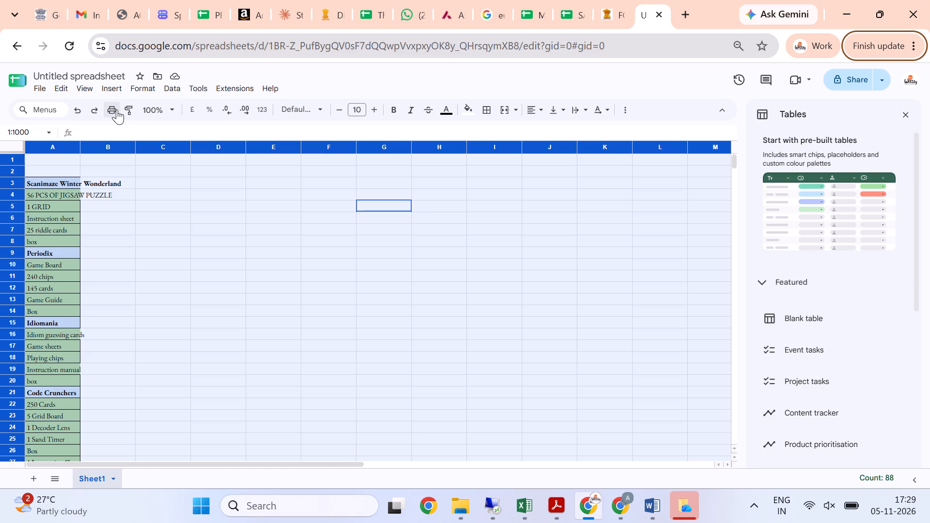
triple_click(79, 145)
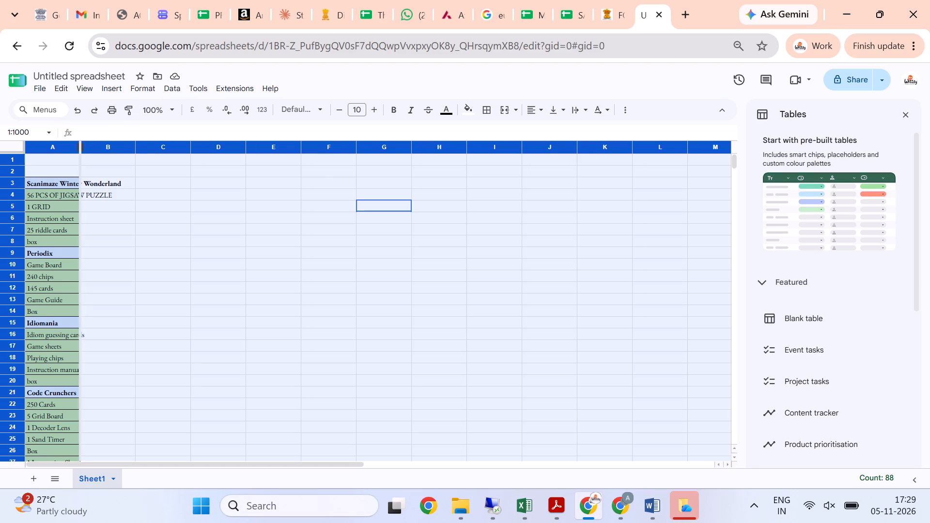
left_click(79, 145)
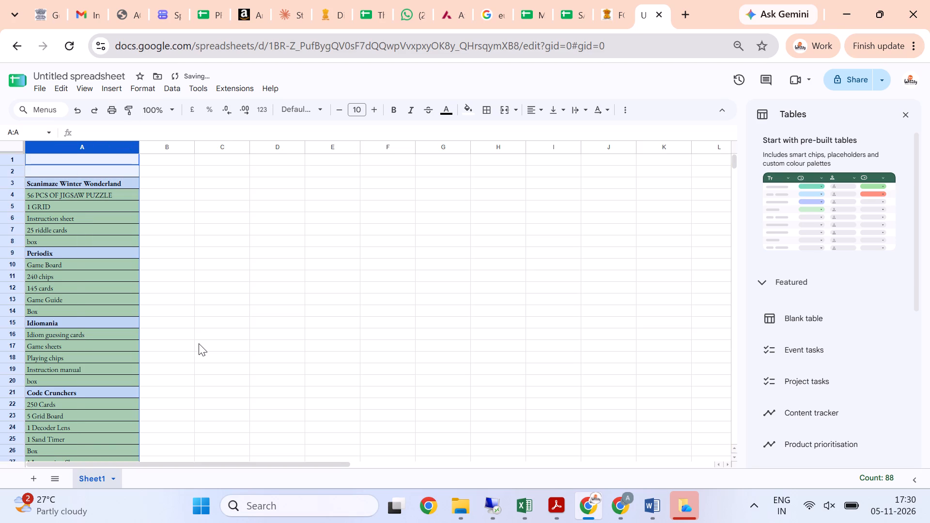
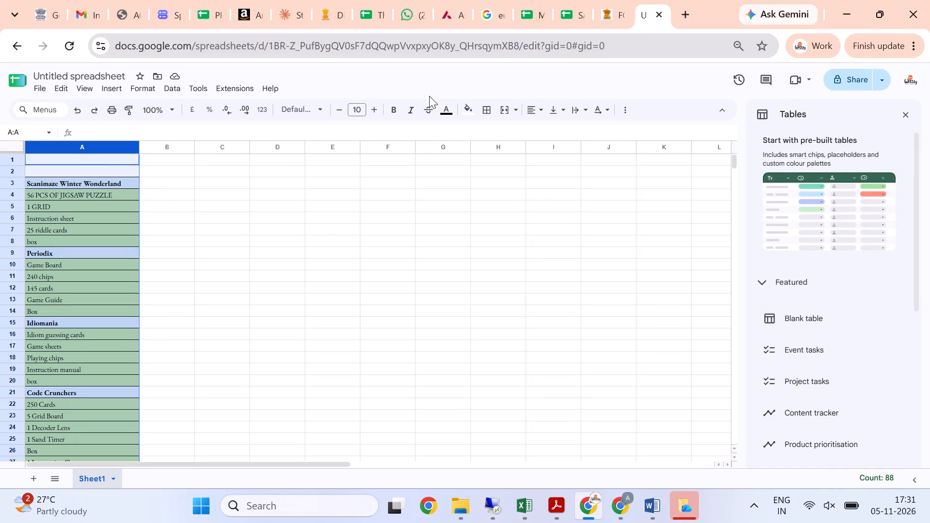
Add the header "Ready to Deliver" in cell C2 and auto-fit column C to it.
left_click(134, 181)
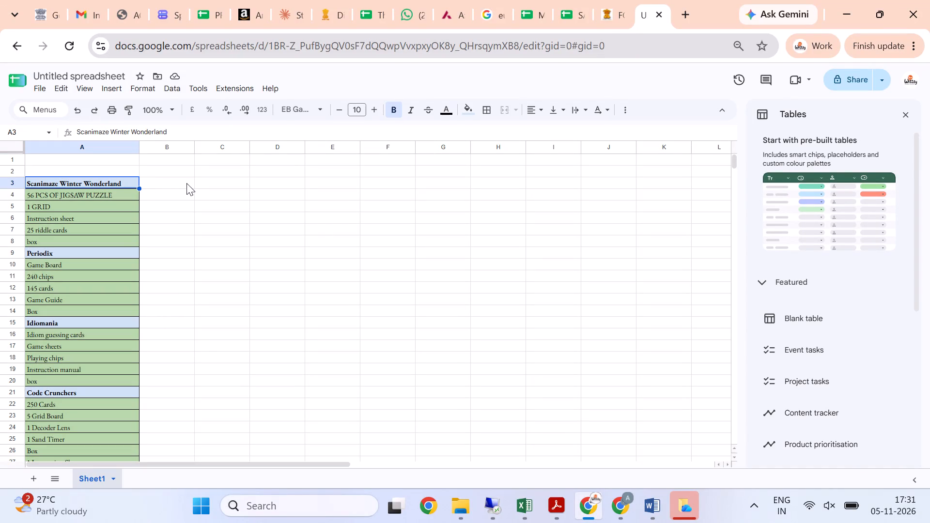
left_click(215, 182)
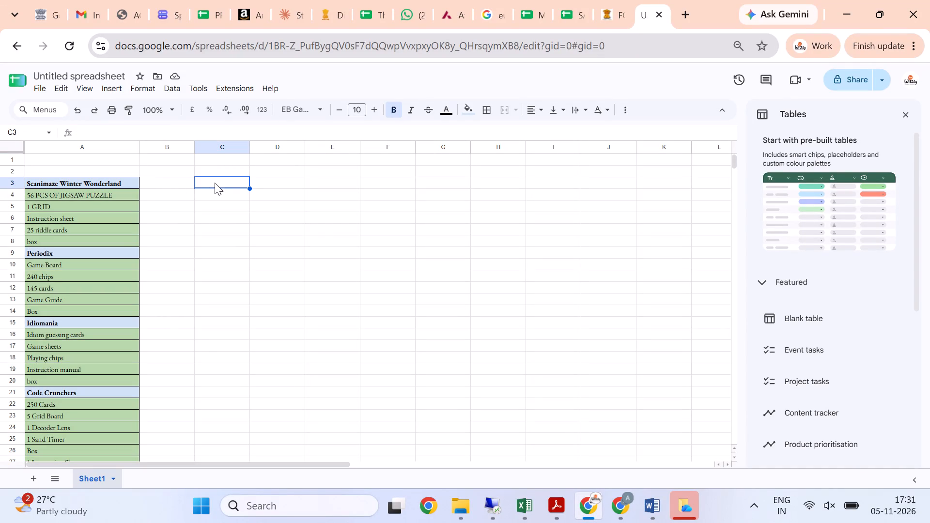
key("Up")
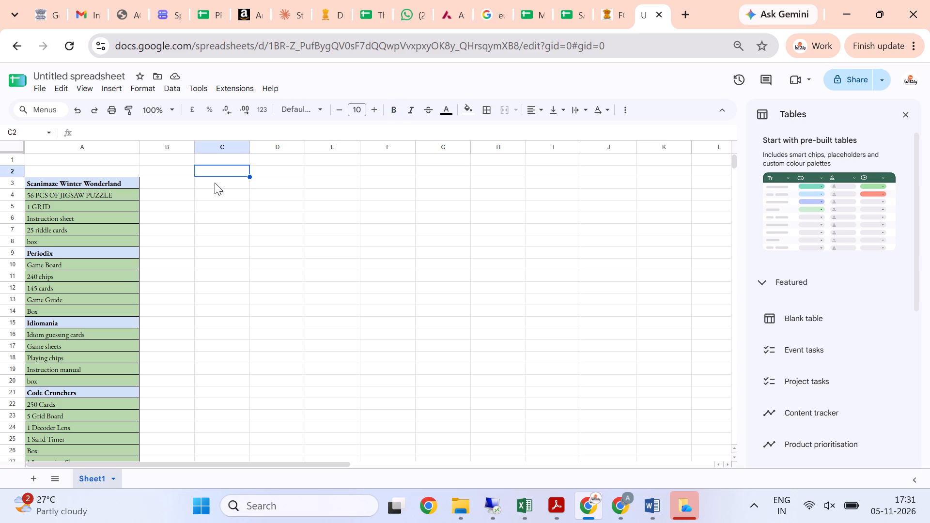
type("REad")
key("BackSpace")
key("BackSpace")
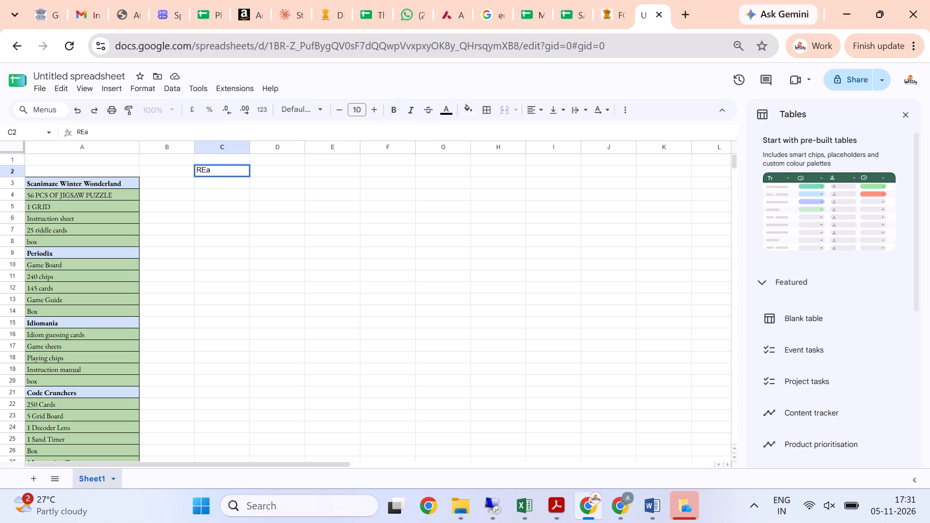
key("BackSpace")
type("eady to Deliver")
key("Return")
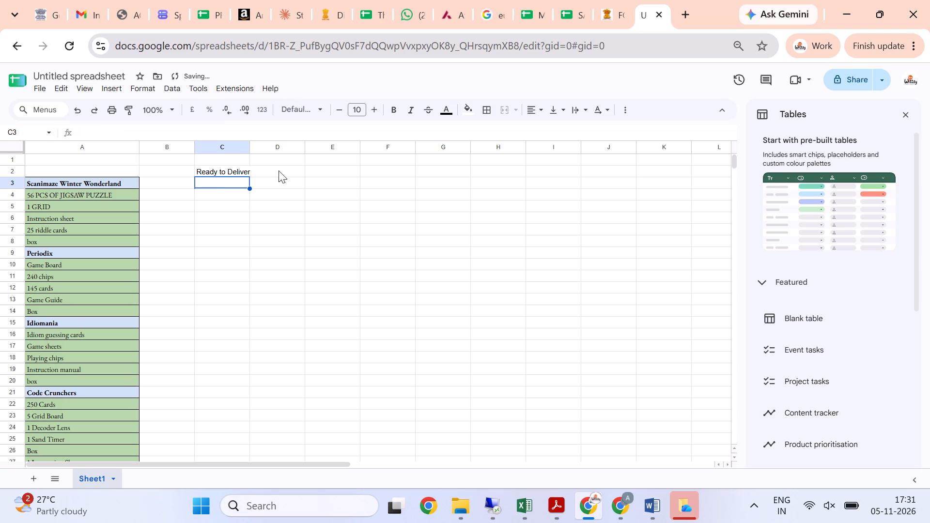
double_click(248, 146)
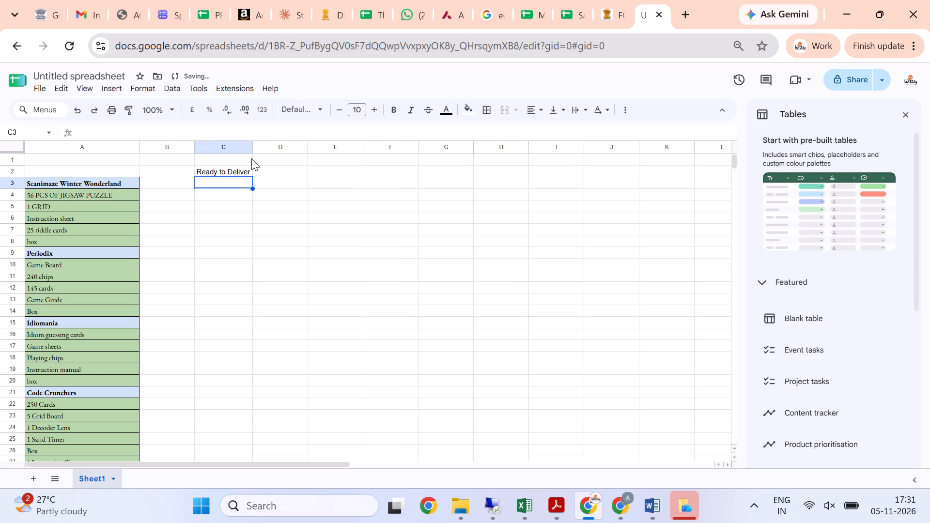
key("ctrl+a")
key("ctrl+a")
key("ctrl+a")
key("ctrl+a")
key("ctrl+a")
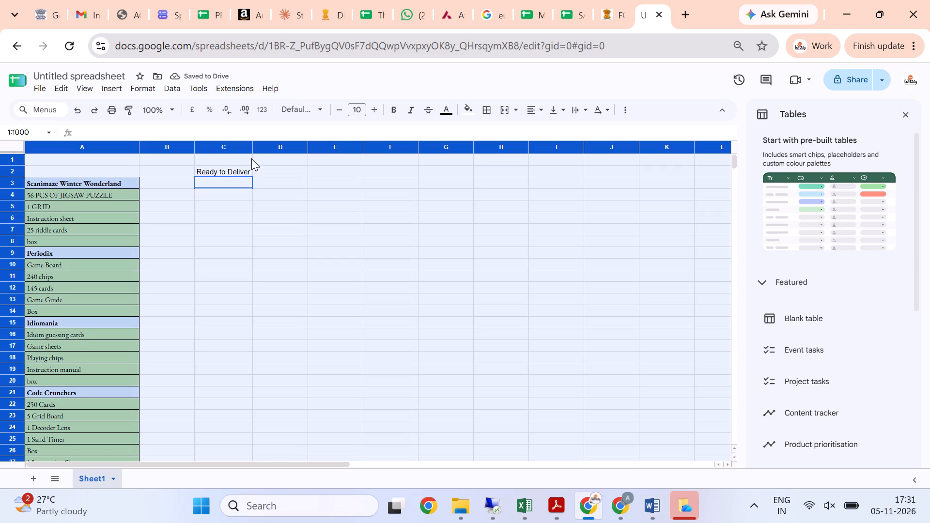
Enter 23 in cell C3 under Ready to Deliver for Scanimaze Winter Wonderland.
left_click(220, 181)
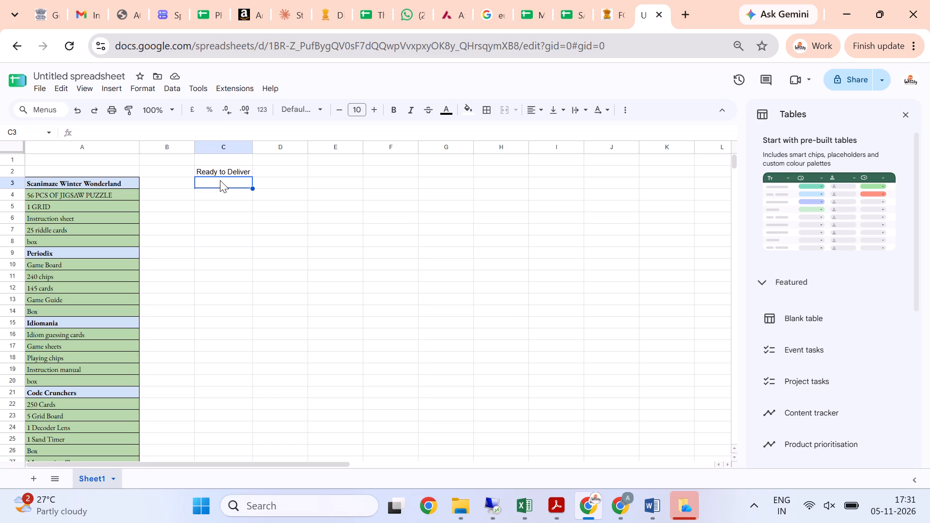
type("23")
key("Down")
key("Up")
Insert one blank row above the Scanimaze Winter Wonderland row.
left_click(4, 184)
right_click(4, 184)
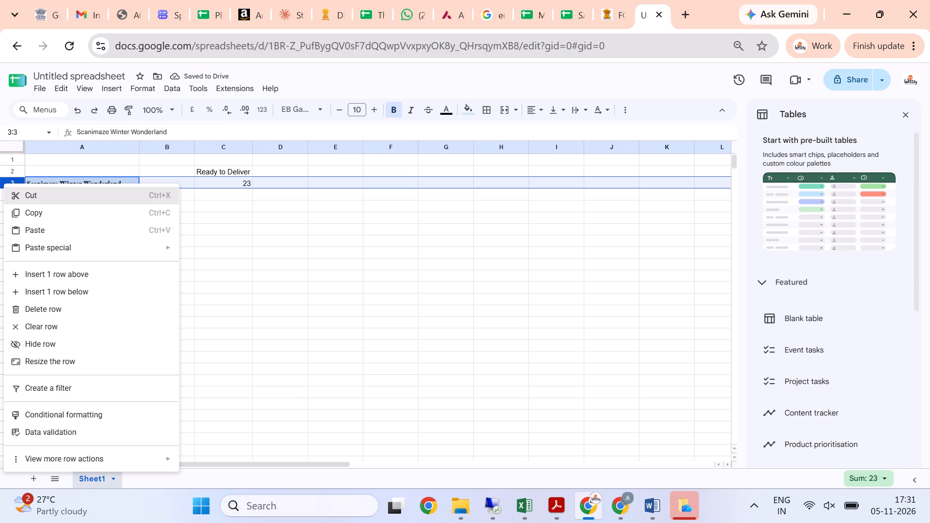
left_click(79, 277)
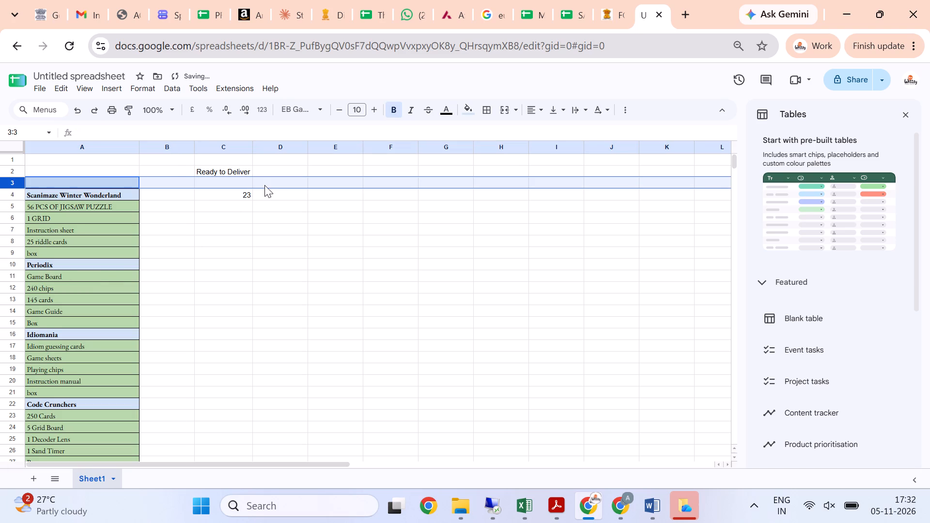
Enter 6 in cell D4 of the Scanimaze Winter Wonderland row.
left_click(289, 195)
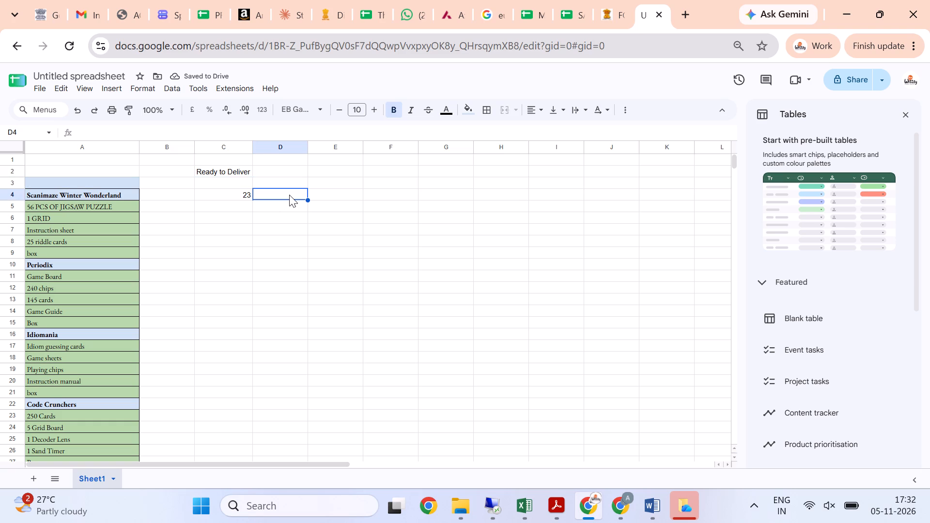
key("6")
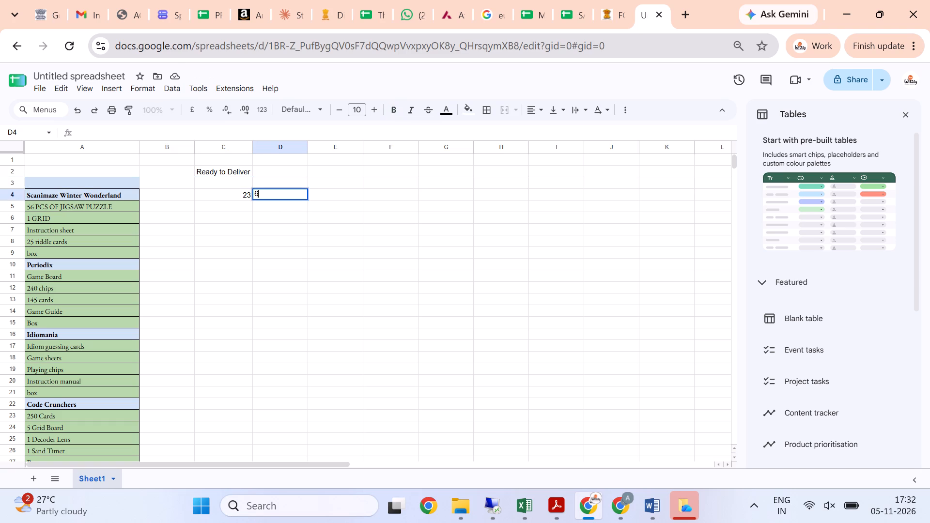
key("Return")
Enter the formula =C4*D4 in cell E4 of the Scanimaze Winter Wonderland row.
key("Up")
key("Right")
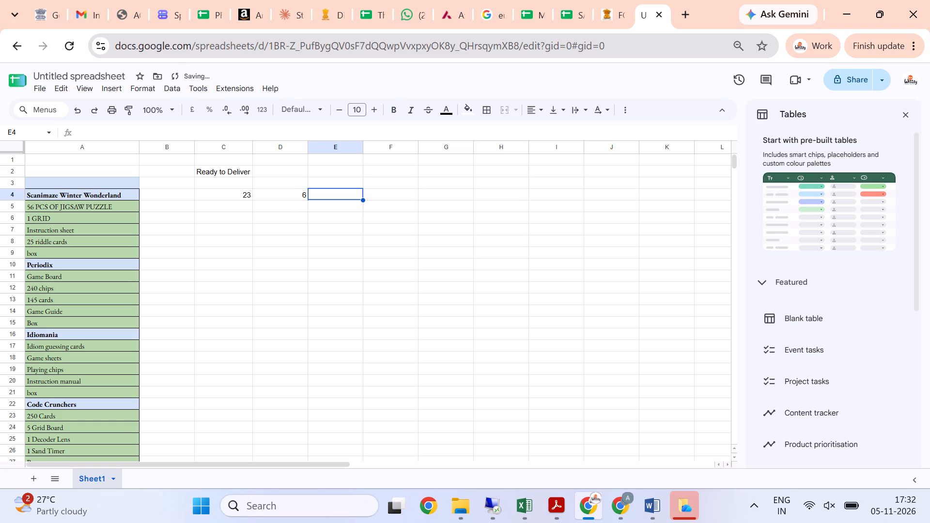
key("equal")
key("Left")
key("Left")
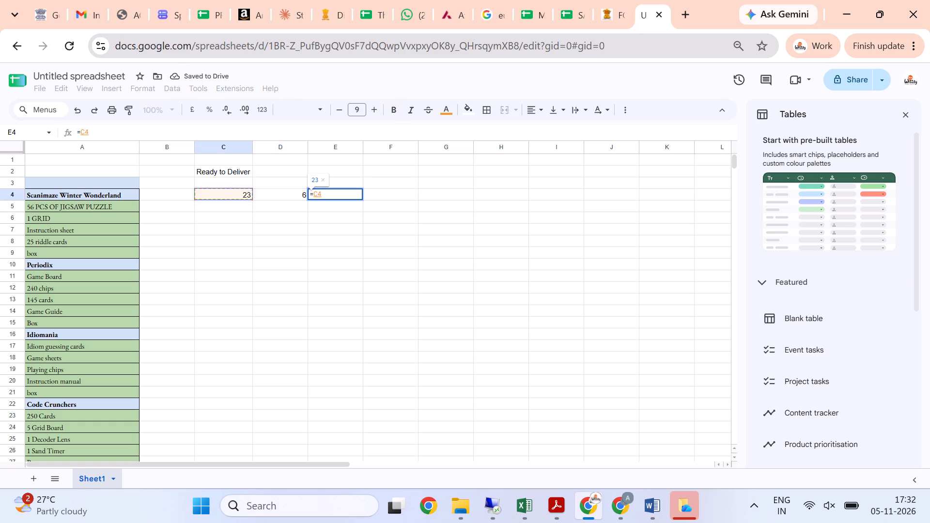
key("shift+asterisk")
key("Left")
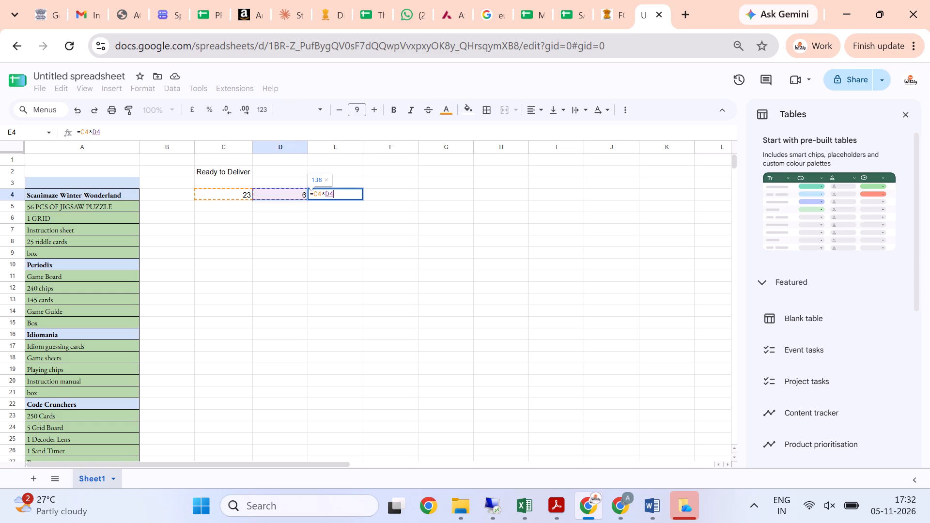
key("Return")
key("Up")
key("Down")
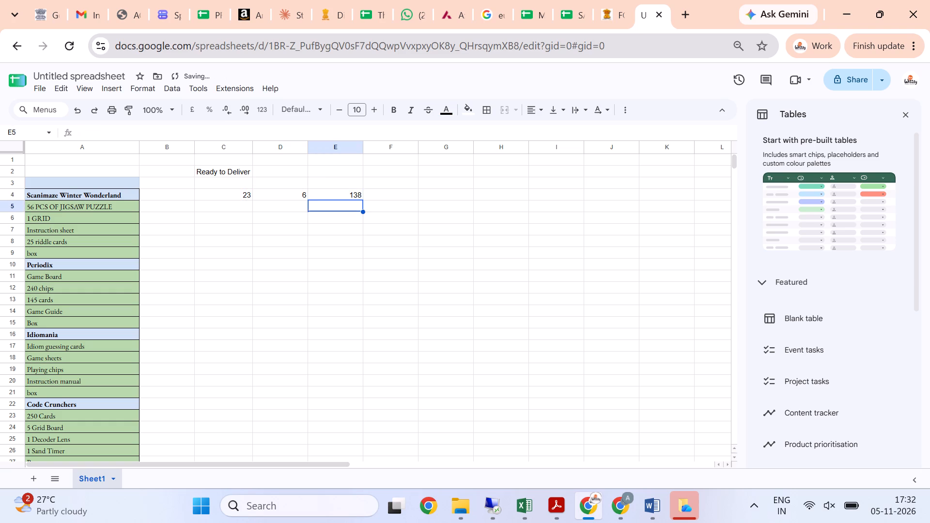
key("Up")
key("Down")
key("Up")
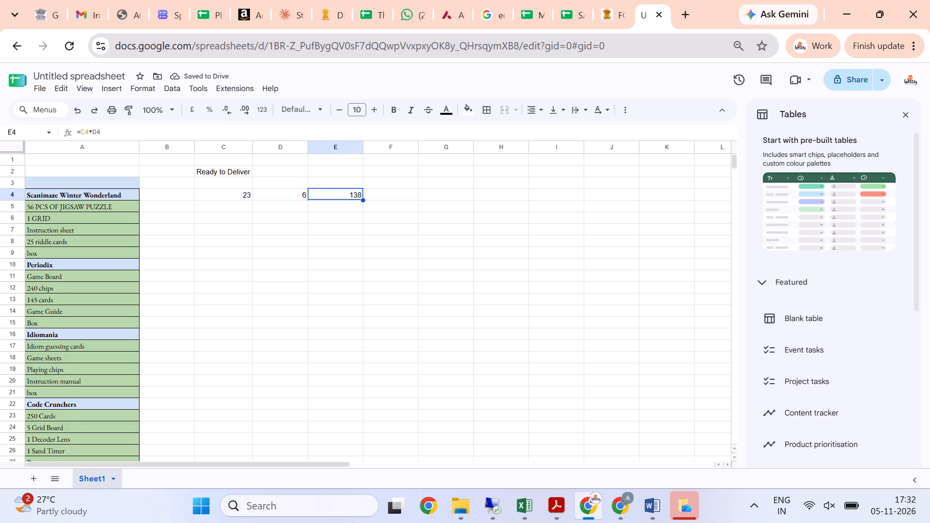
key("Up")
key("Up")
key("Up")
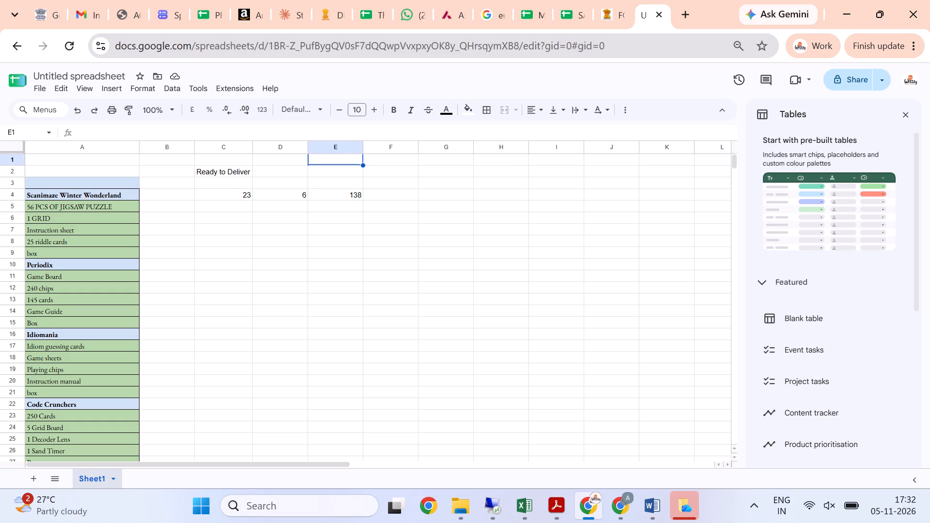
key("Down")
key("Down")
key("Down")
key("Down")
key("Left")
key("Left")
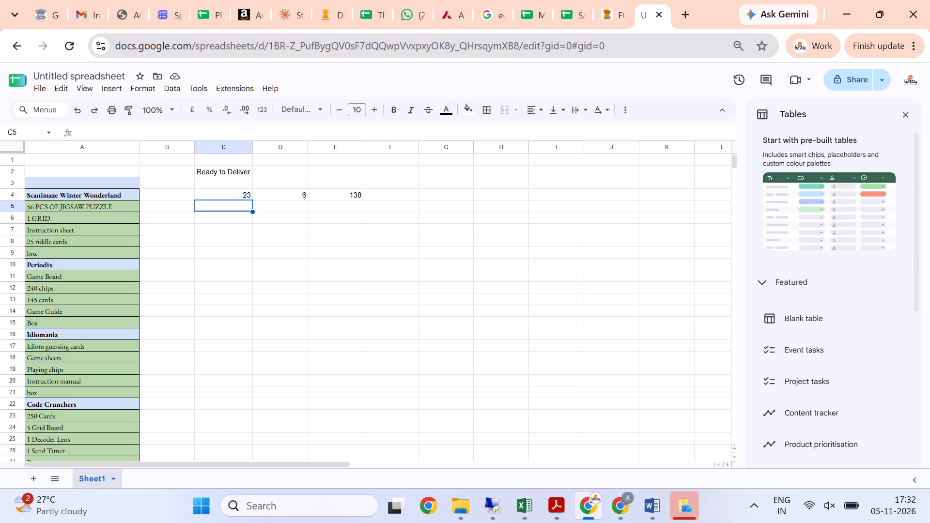
Insert one blank column between the Ready to Deliver column C and column D.
right_click(282, 146)
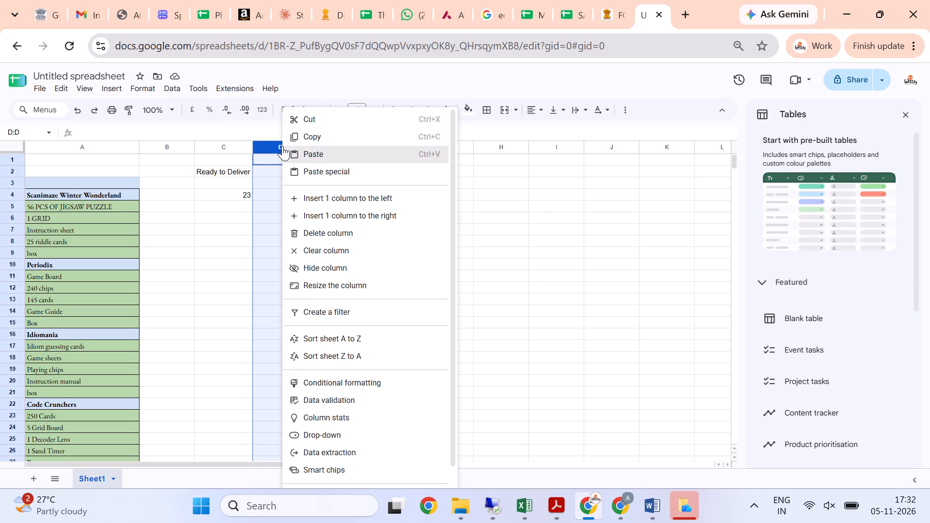
left_click(161, 298)
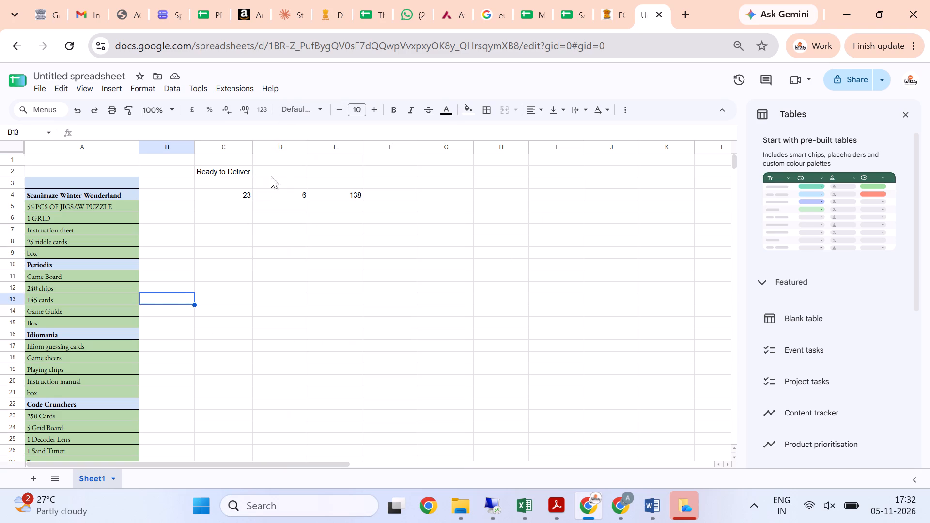
right_click(283, 148)
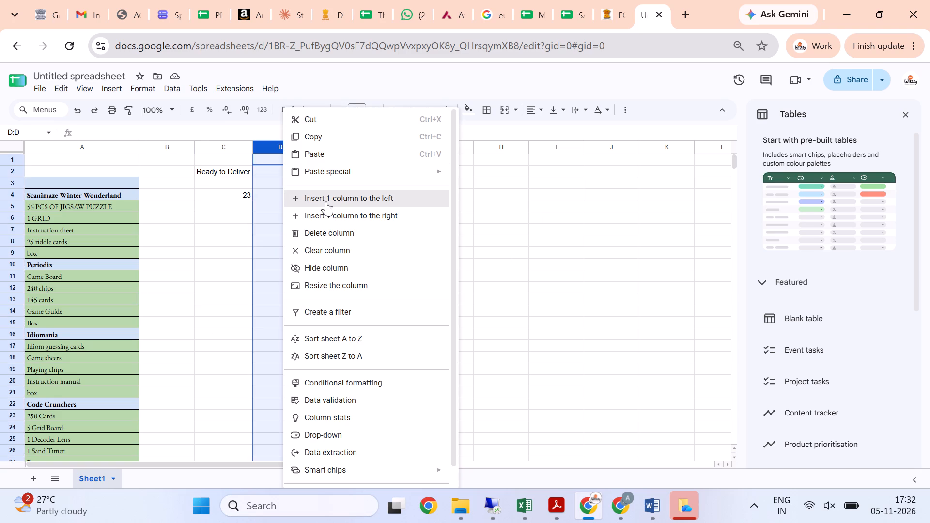
left_click(327, 201)
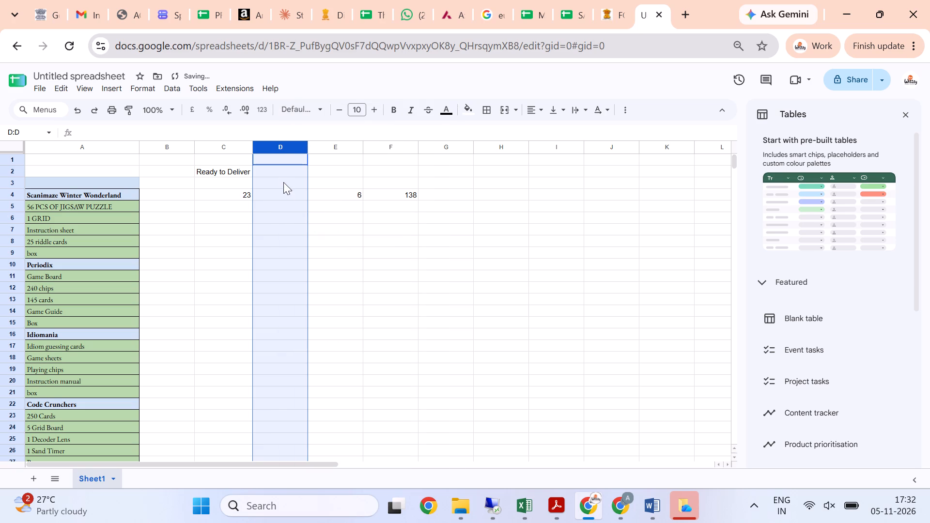
Add the header "Not Ready" in cell D2, beside Ready to Deliver.
left_click(217, 185)
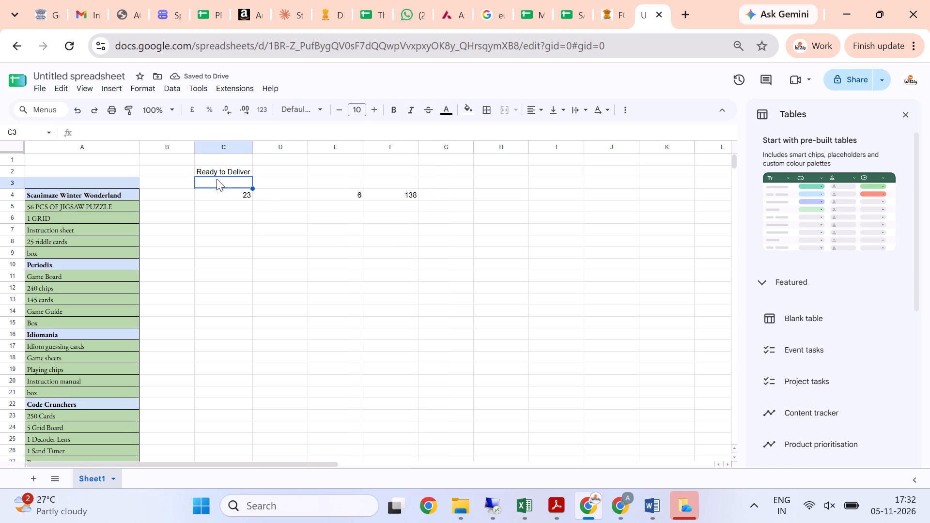
key("Up")
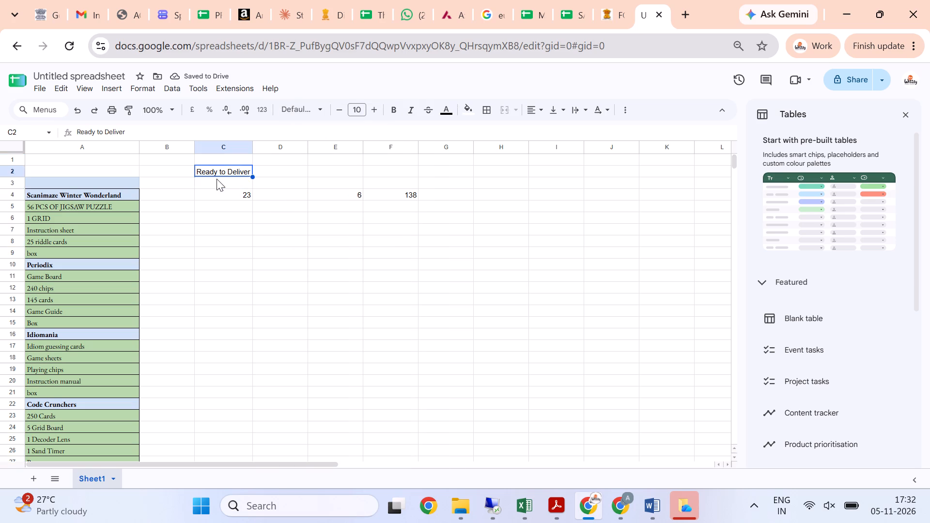
key("Right")
type("Not Ready")
key("Return")
key("Down")
key("Down")
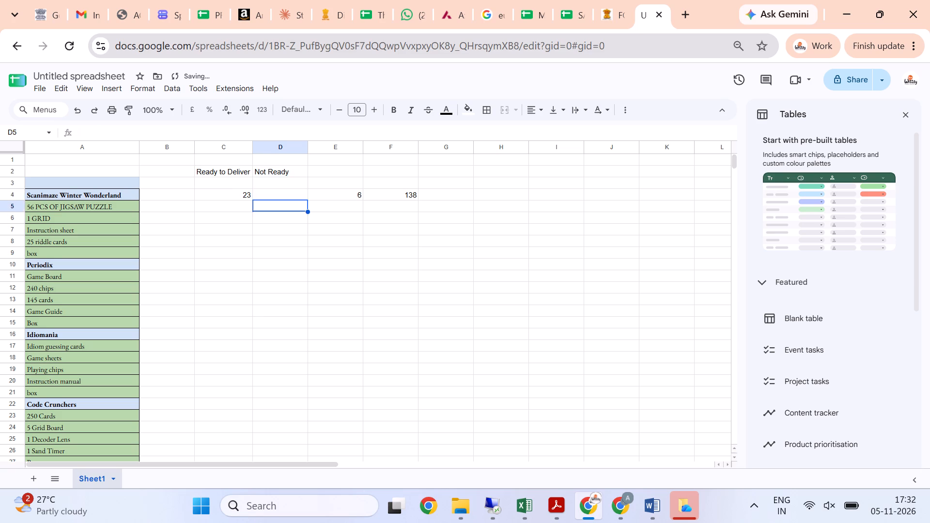
For the 56 PCS OF JIGSAW PUZZLE row, enter 6 in cell D5 and 160 in cell E5.
key("Up")
key("Up")
key("Down")
key("Down")
key("6")
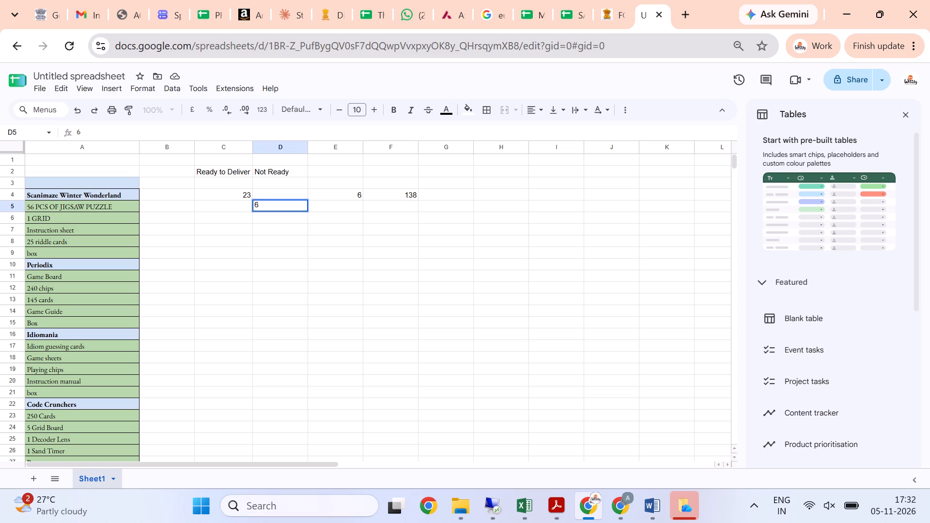
key("Right")
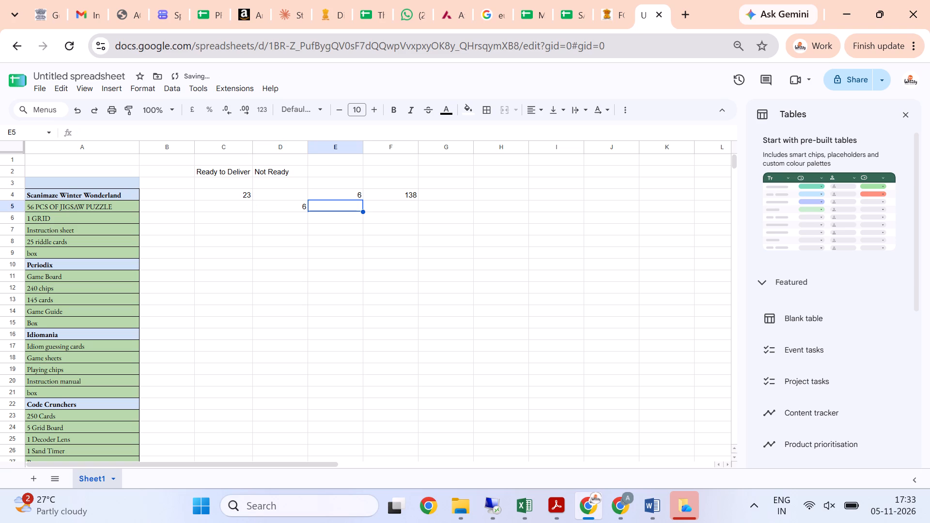
type("160")
key("Right")
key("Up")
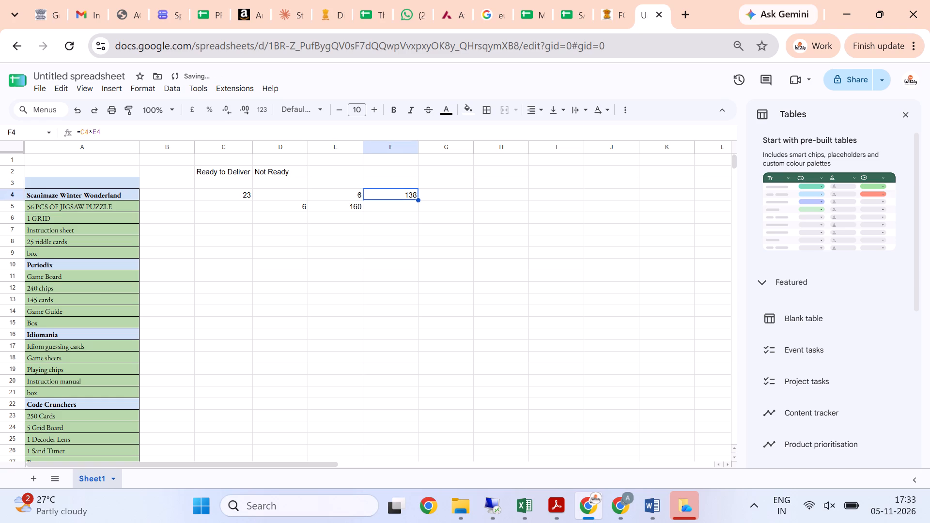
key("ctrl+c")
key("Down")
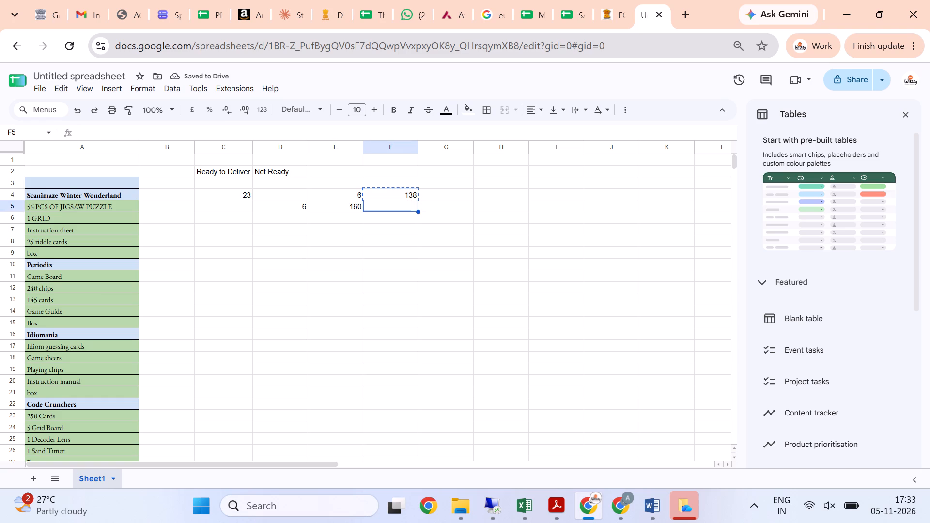
Insert one blank column before column F, which holds the multiplication formula.
right_click(375, 143)
left_click(406, 203)
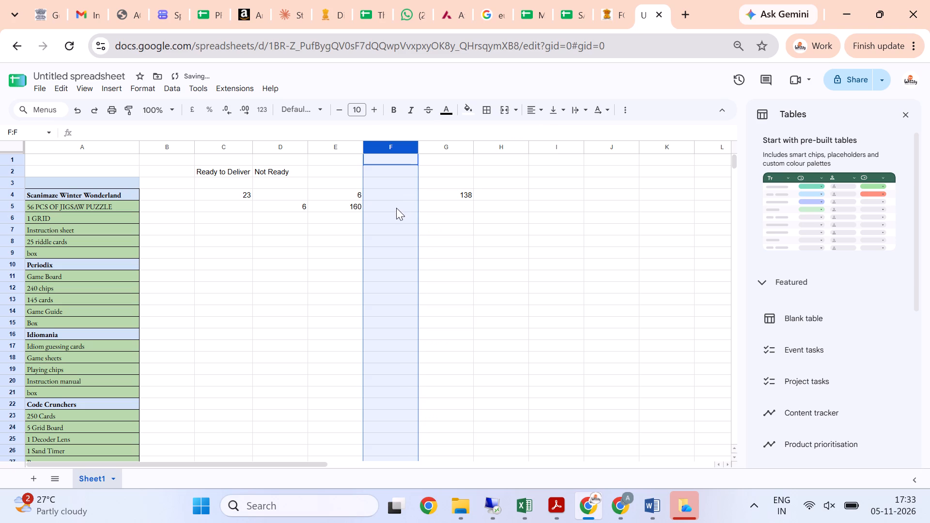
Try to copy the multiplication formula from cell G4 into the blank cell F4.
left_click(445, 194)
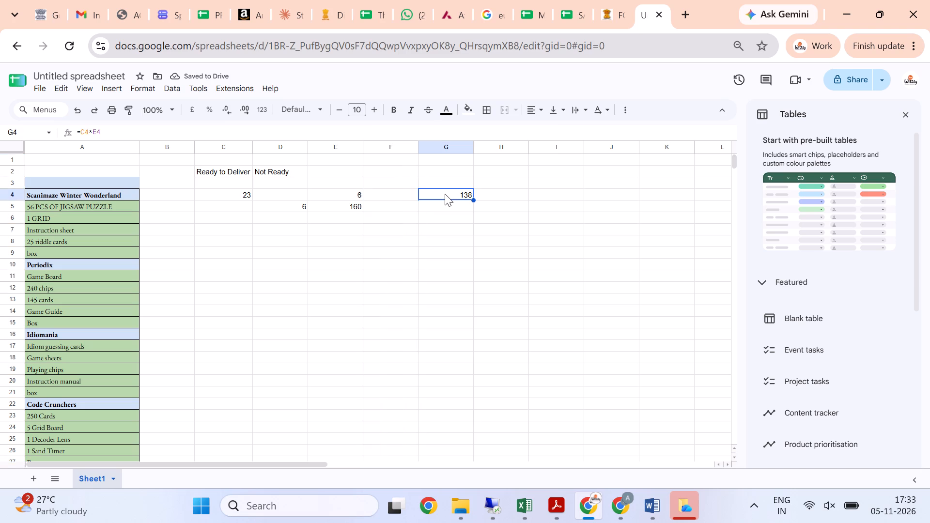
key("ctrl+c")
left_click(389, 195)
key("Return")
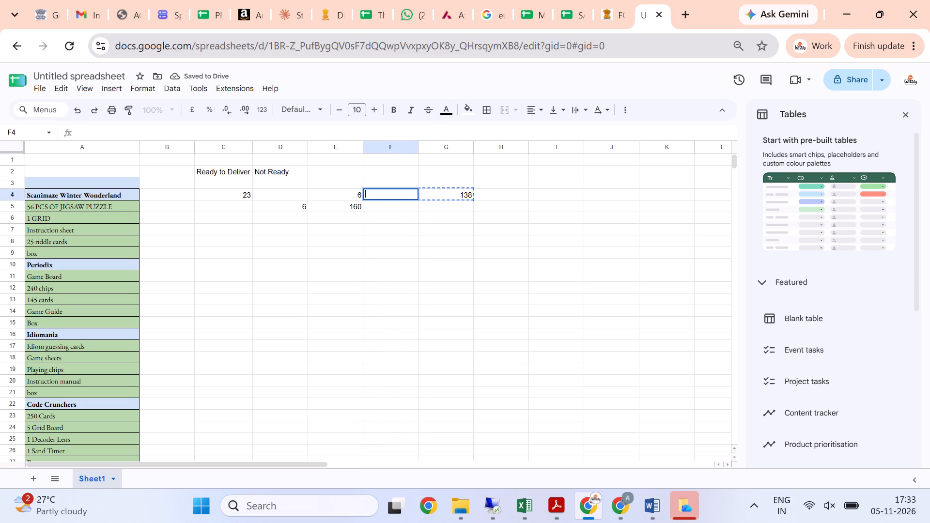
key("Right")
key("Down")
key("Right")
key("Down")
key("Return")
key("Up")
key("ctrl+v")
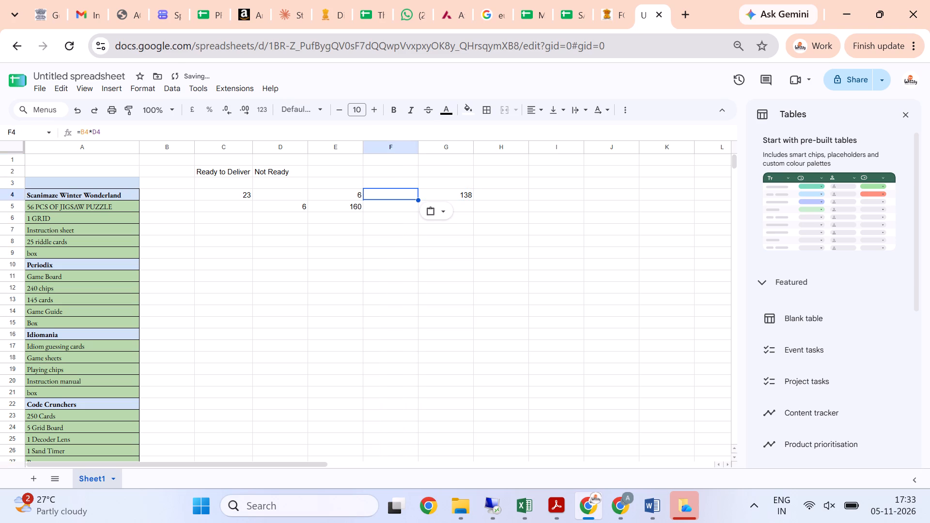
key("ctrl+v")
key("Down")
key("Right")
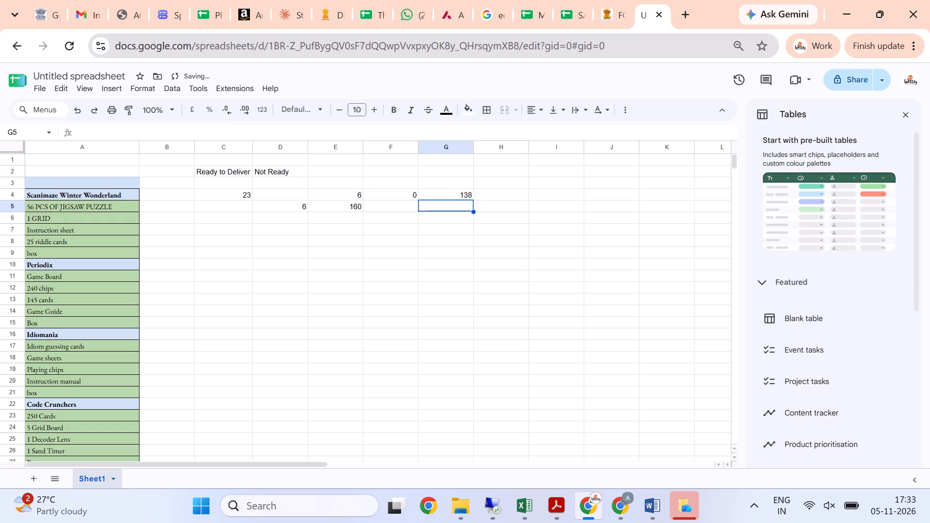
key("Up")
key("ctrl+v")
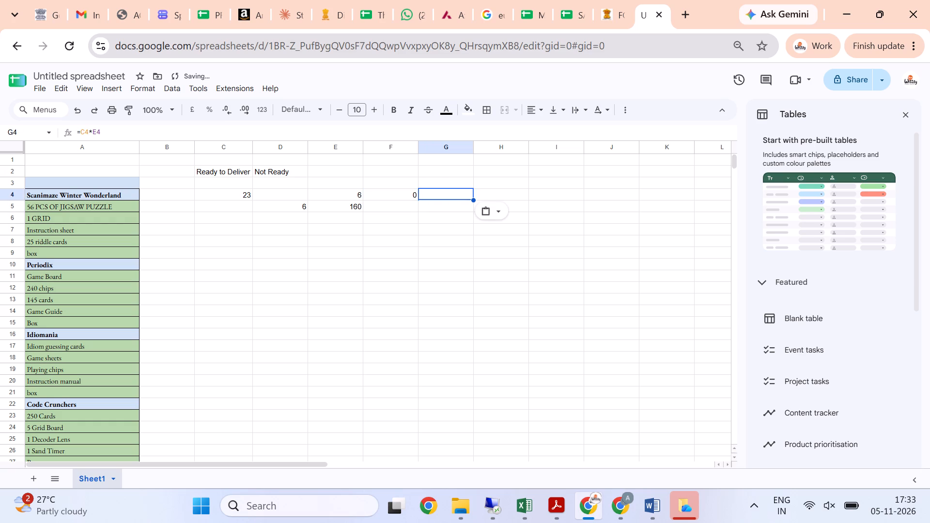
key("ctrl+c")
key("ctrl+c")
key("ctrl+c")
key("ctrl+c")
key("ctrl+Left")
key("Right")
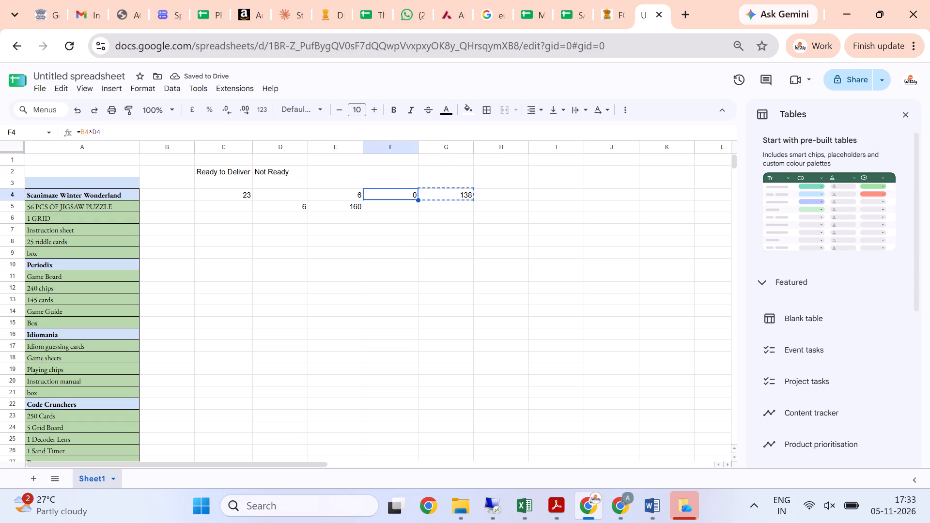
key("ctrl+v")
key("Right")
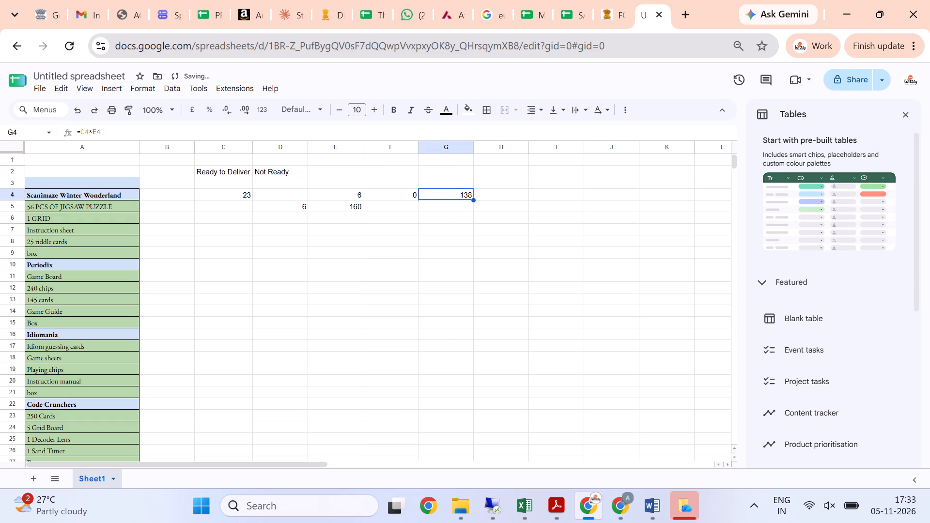
Enter the formula =C4*E4 in cell F4 and clear the same formula from cell G4.
key("Left")
key("equal")
key("Left")
key("Left")
key("Left")
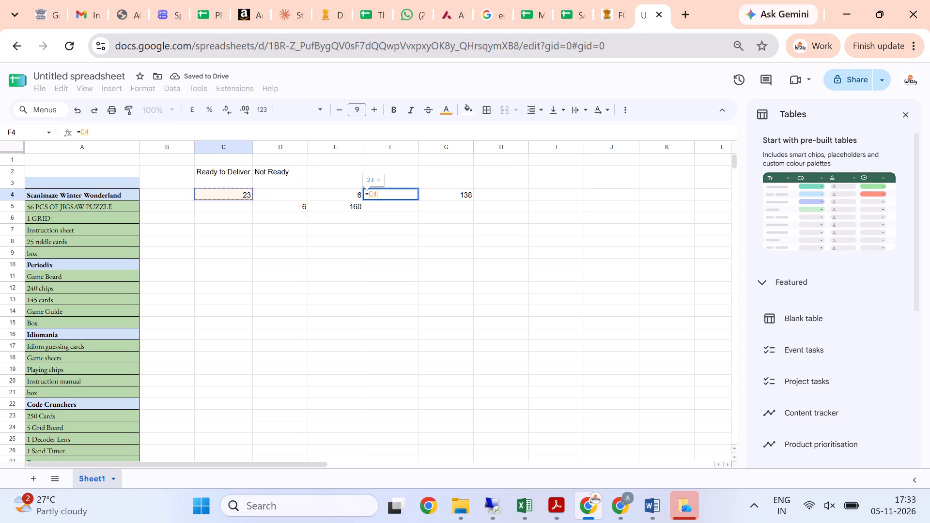
key("shift+asterisk")
key("Left")
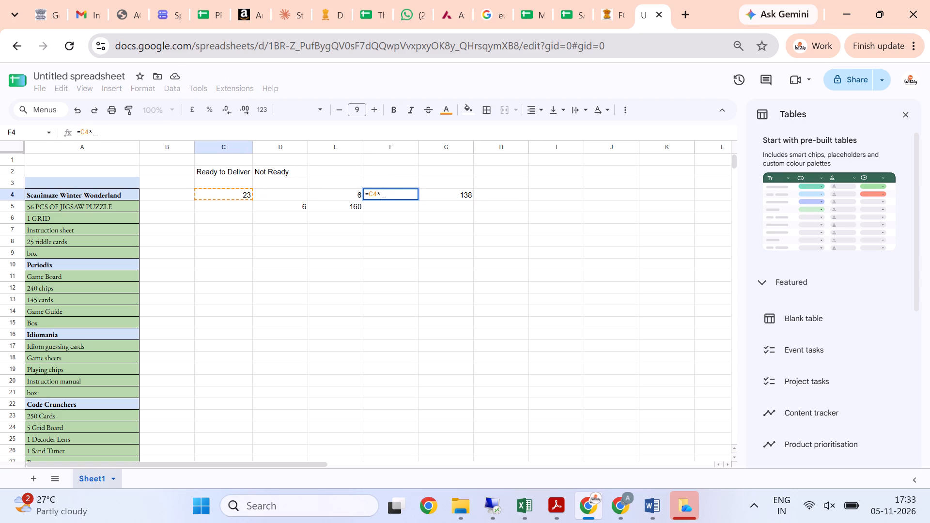
key("Return")
key("Up")
key("Right")
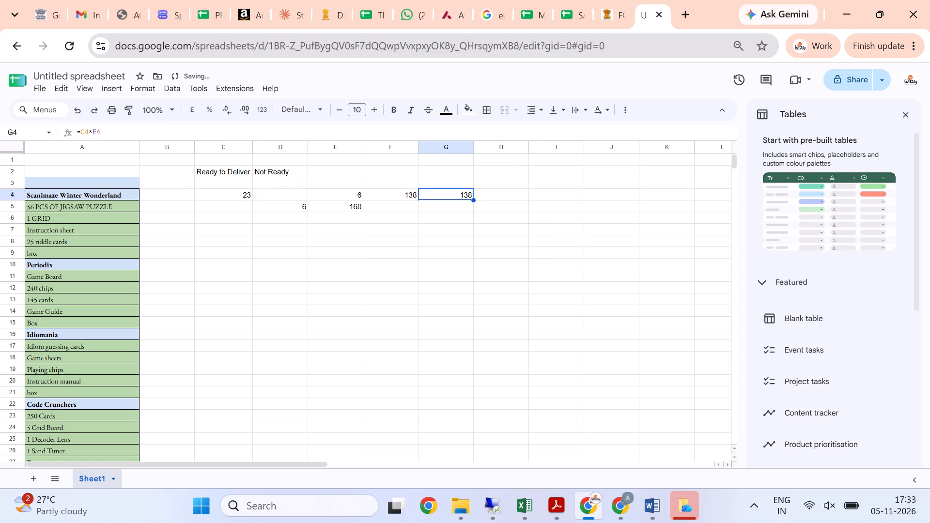
key("Delete")
For the 56 PCS OF JIGSAW PUZZLE row, enter the formula =D5*E5 in cell G5.
key("Down")
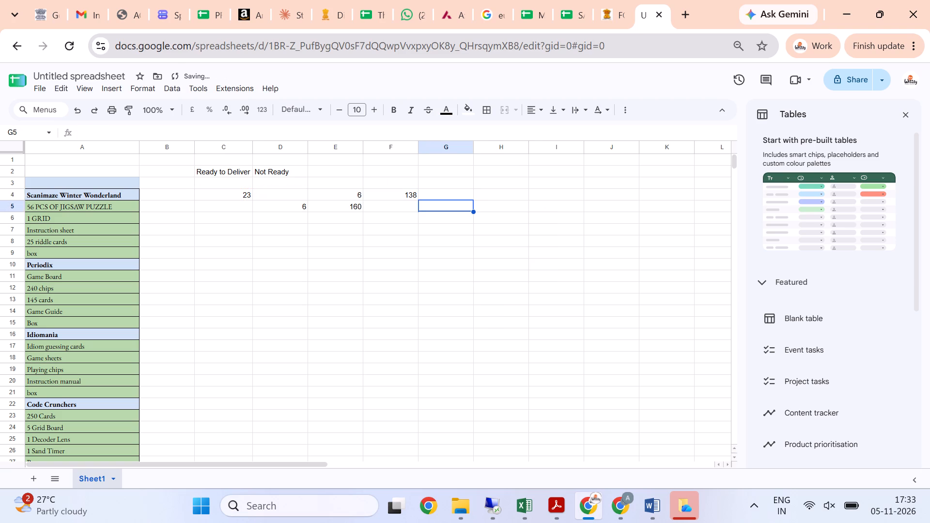
key("equal")
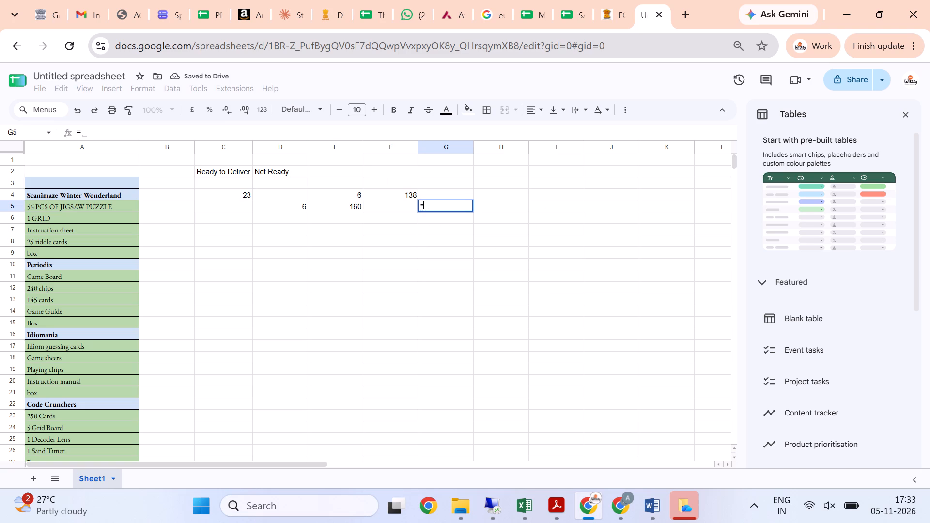
key("Left")
key("Left")
key("Left")
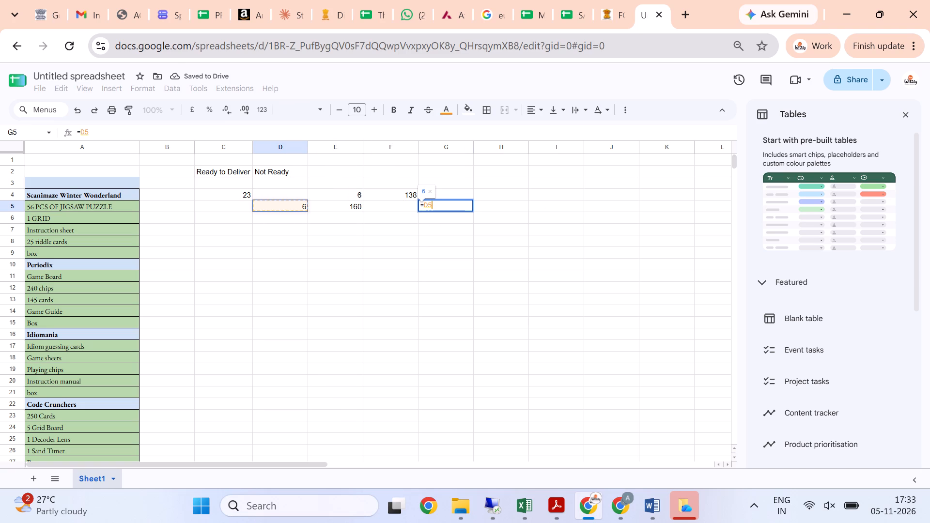
key("shift+asterisk")
key("Left")
key("Left")
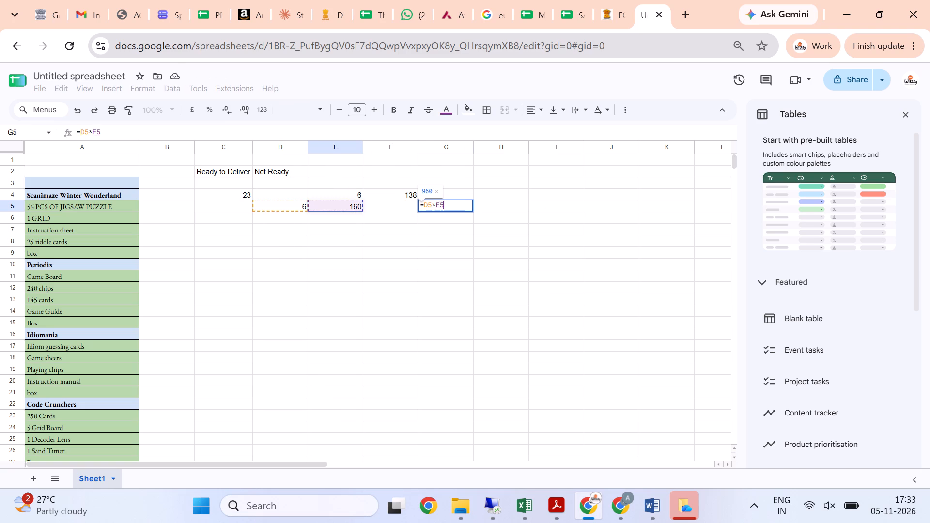
key("Return")
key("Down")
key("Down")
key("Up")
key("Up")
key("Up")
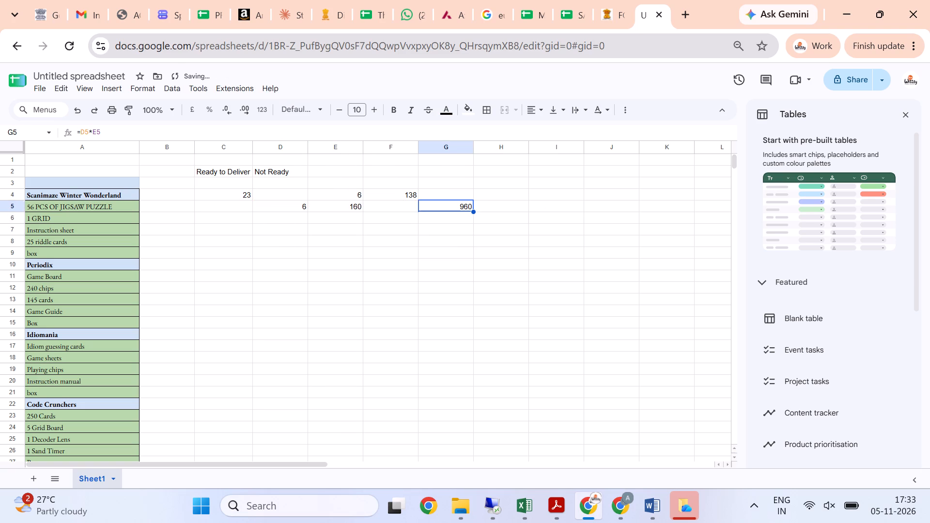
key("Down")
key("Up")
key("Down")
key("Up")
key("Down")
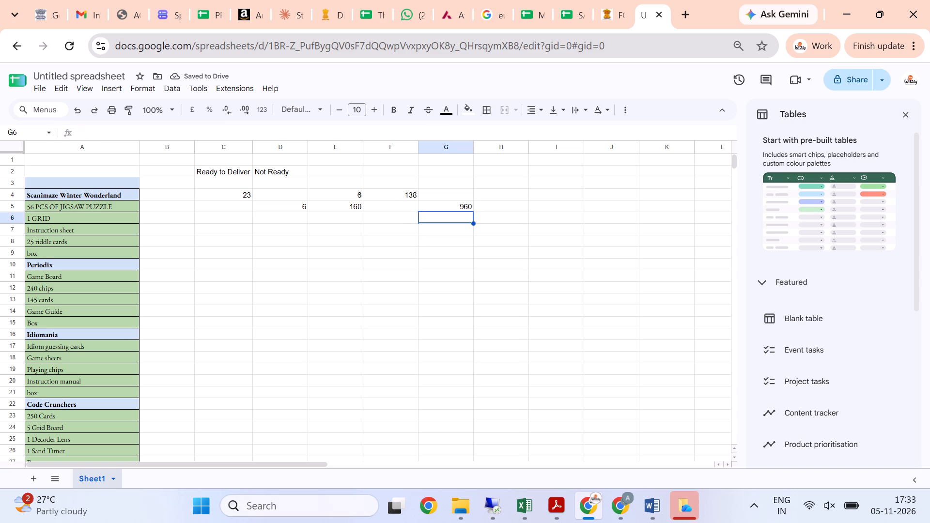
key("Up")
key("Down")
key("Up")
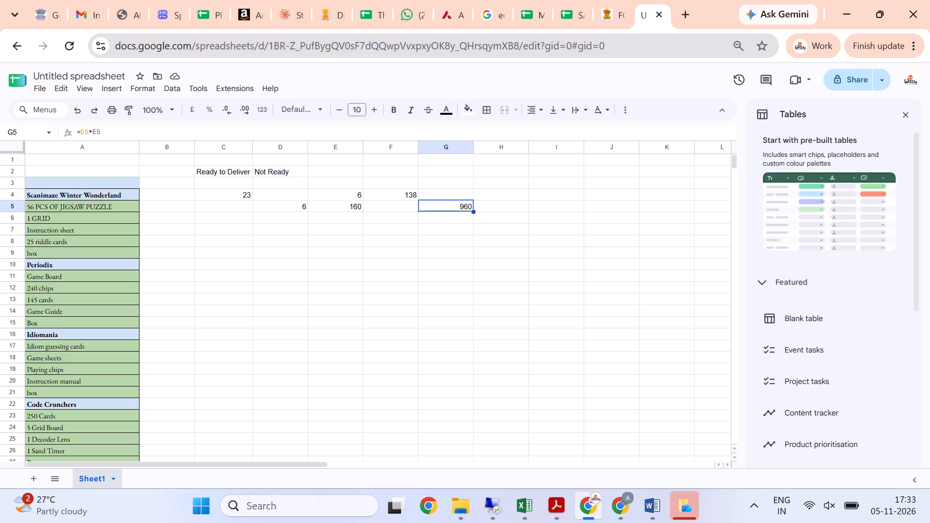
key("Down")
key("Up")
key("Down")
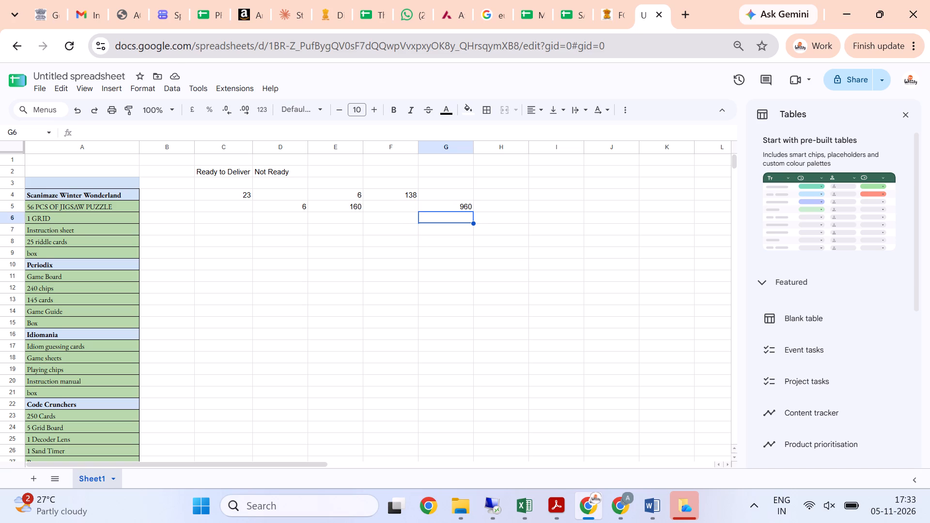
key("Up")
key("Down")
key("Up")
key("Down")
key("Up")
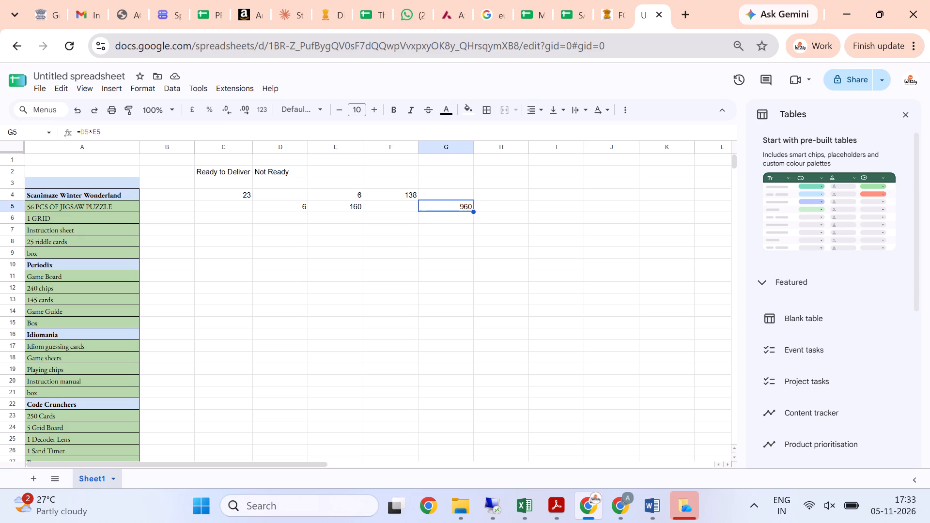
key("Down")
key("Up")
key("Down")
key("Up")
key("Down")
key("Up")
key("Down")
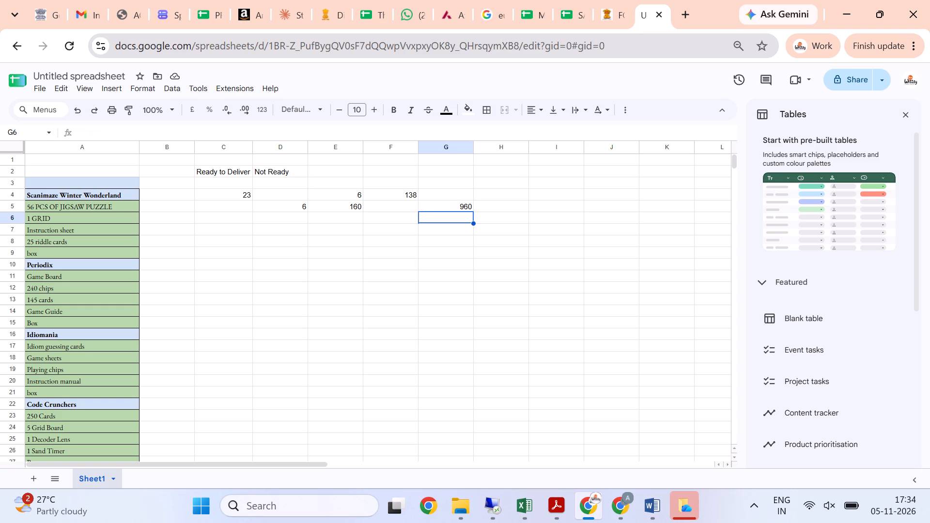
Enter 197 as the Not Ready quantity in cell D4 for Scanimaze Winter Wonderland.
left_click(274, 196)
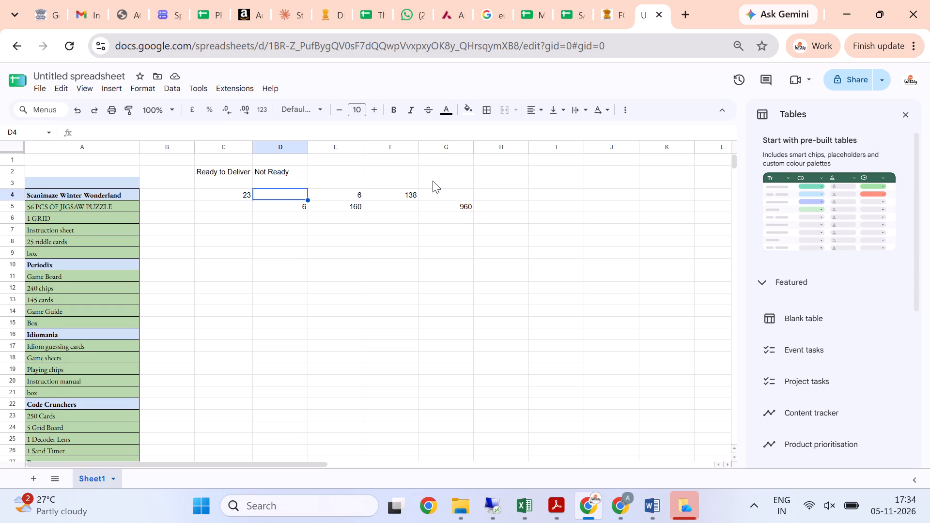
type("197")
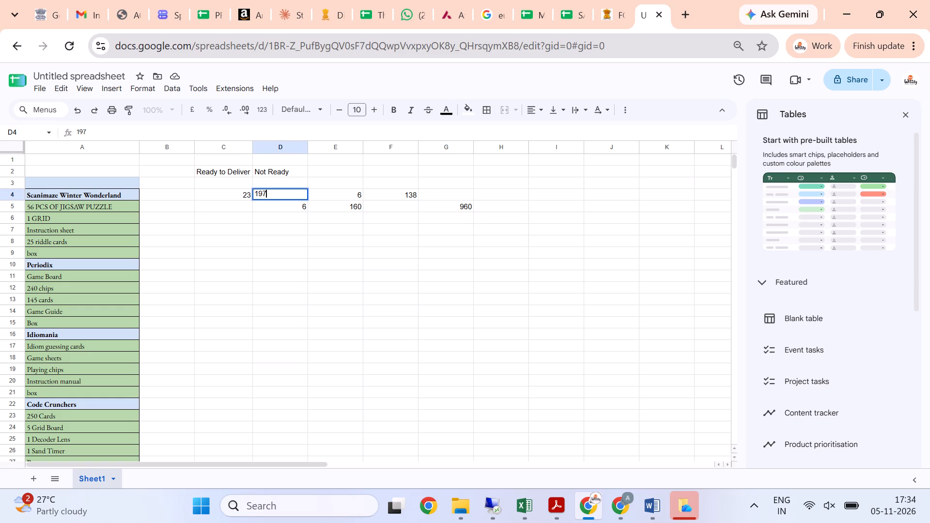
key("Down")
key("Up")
For the Scanimaze Winter Wonderland row, enter the formula =D4*E4 in cell G4.
key("Right")
key("Right")
key("Right")
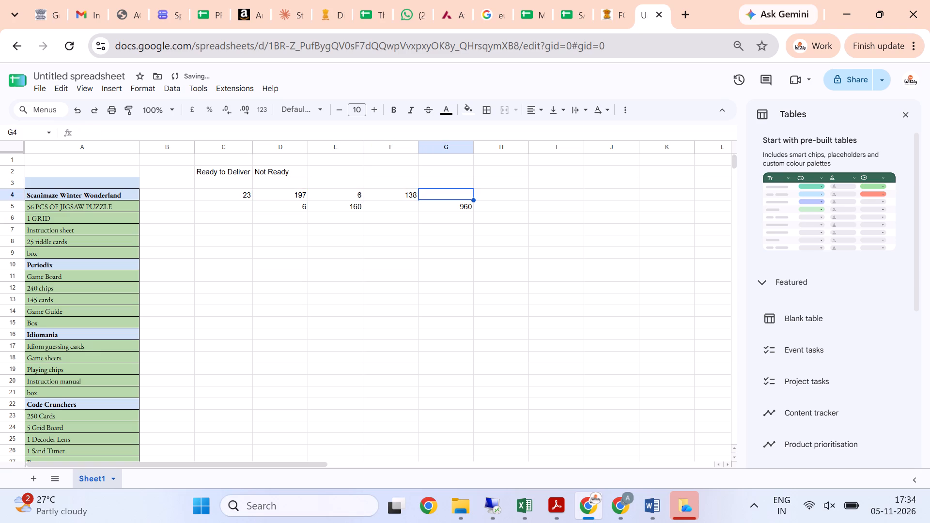
key("equal")
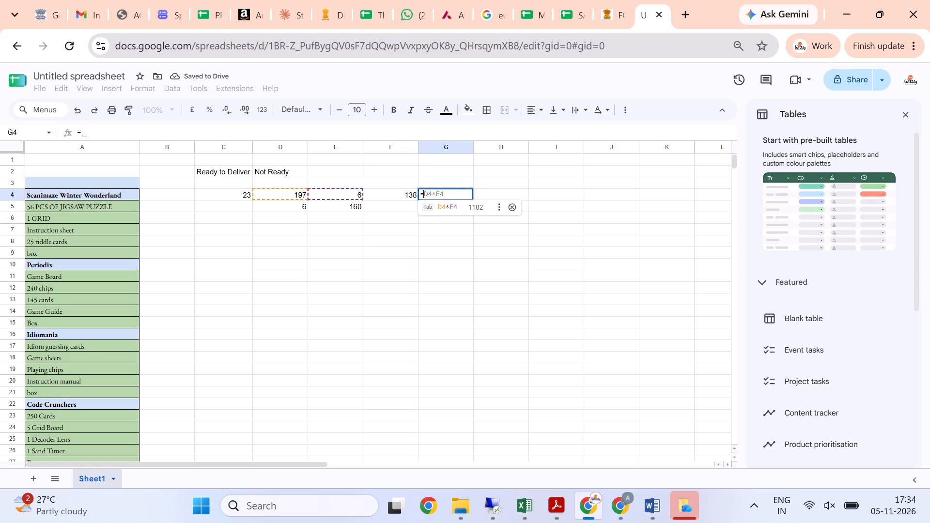
key("Left")
key("Left")
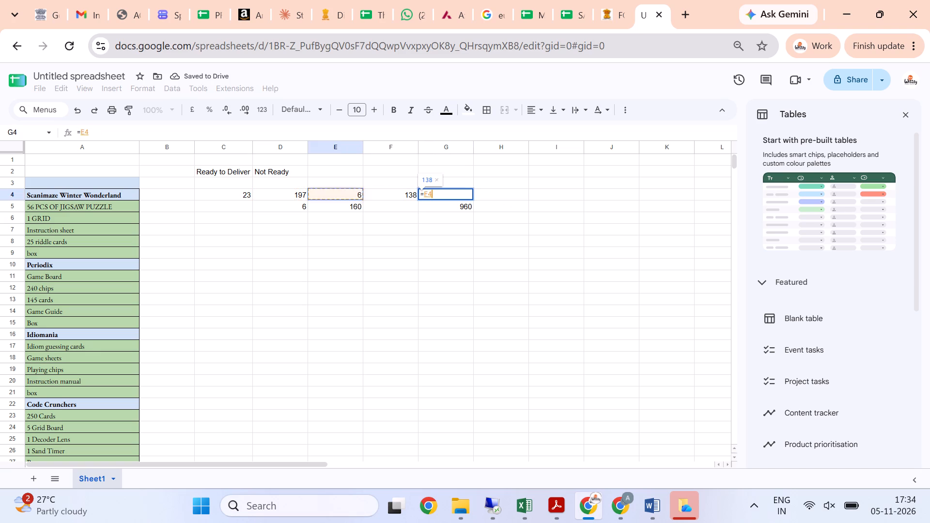
key("Left")
key("shift+asterisk")
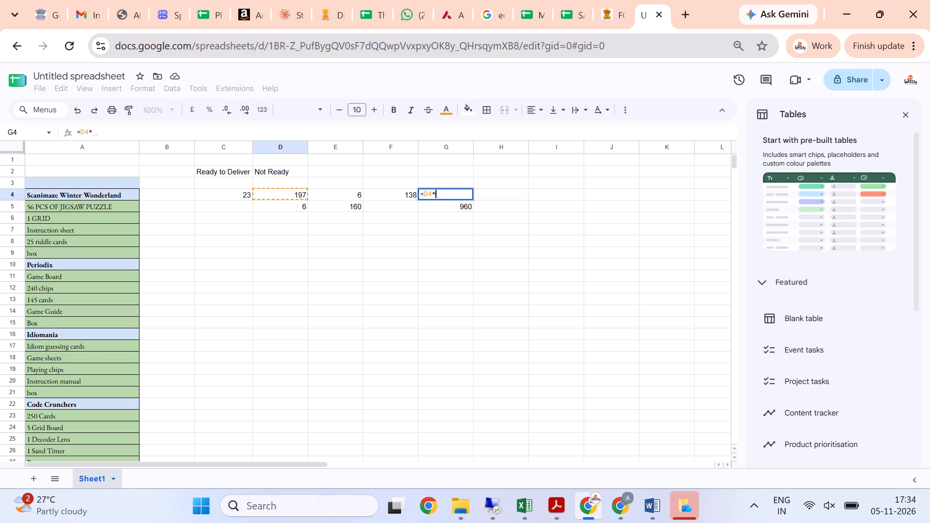
key("Left")
key("Left")
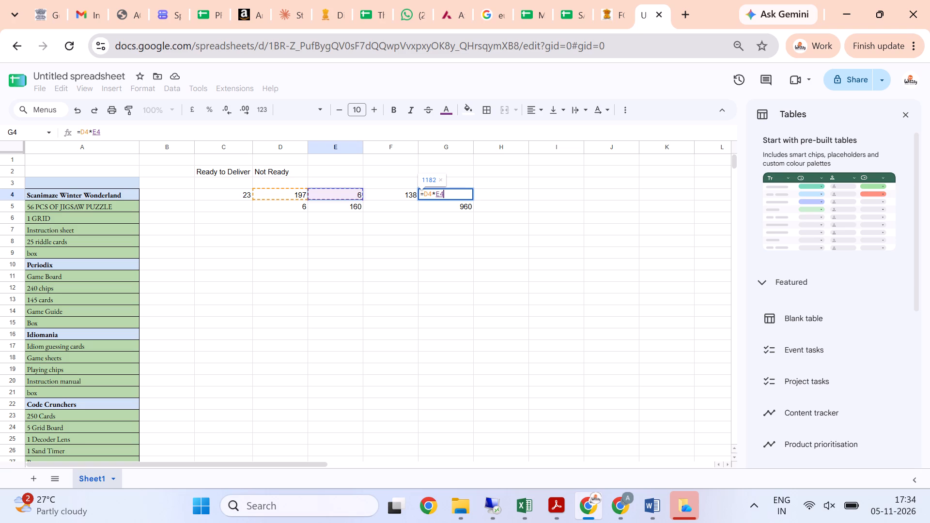
key("Return")
Set the Not Ready quantity in cell D4 for Scanimaze Winter Wonderland to 198.
key("Up")
key("Left")
key("Left")
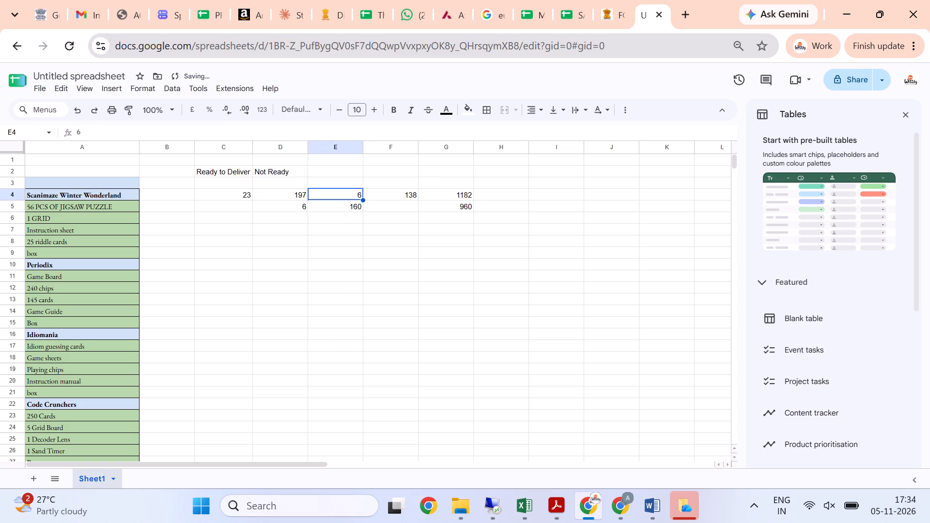
key("Left")
type("198")
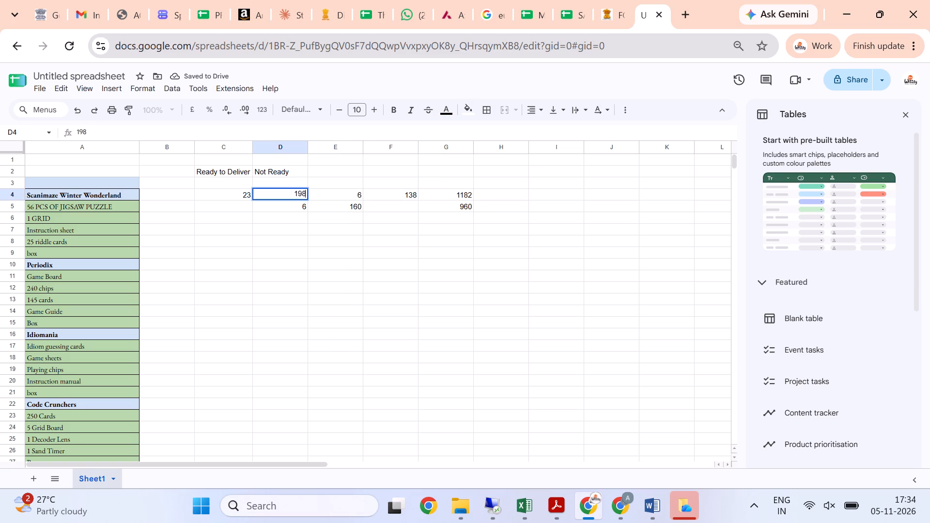
key("Return")
Check the calculated amounts in cells F4 and G4 of the Scanimaze Winter Wonderland row.
key("Down")
key("Down")
key("Down")
key("Up")
key("Up")
key("Up")
key("Up")
key("Right")
key("Right")
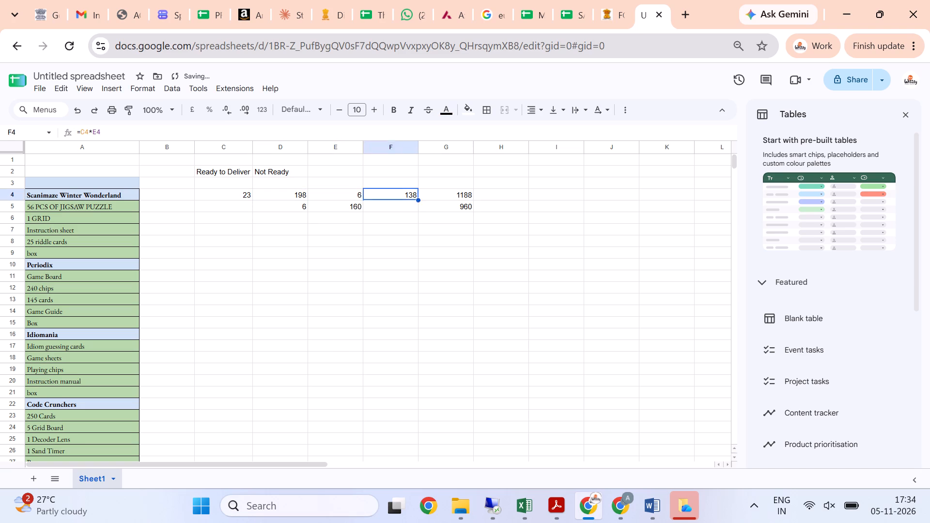
key("Right")
key("Left")
key("Right")
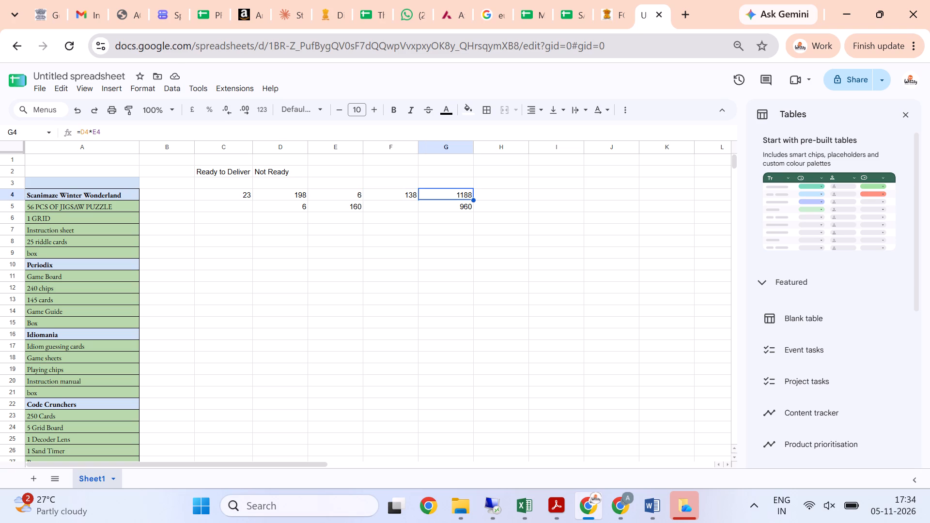
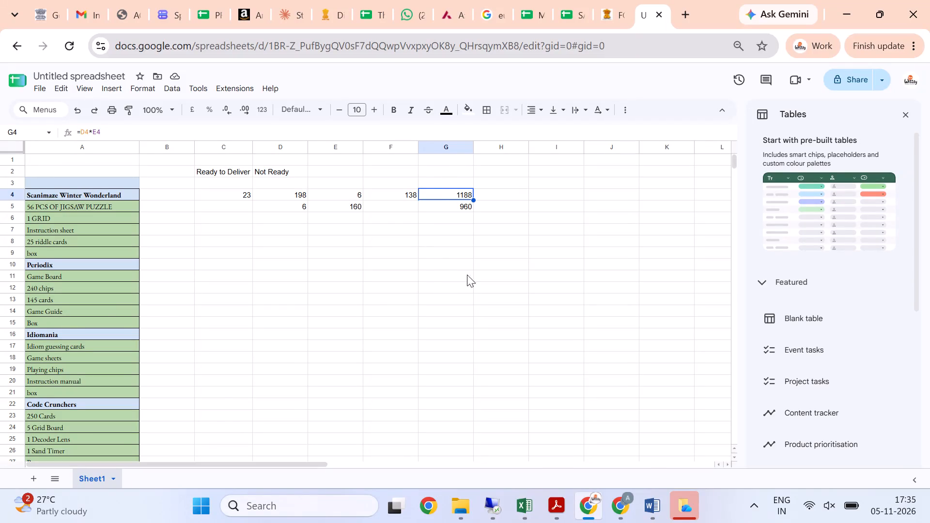
Close the sidebar of pre-built table suggestions.
left_click(107, 263)
left_click(240, 262)
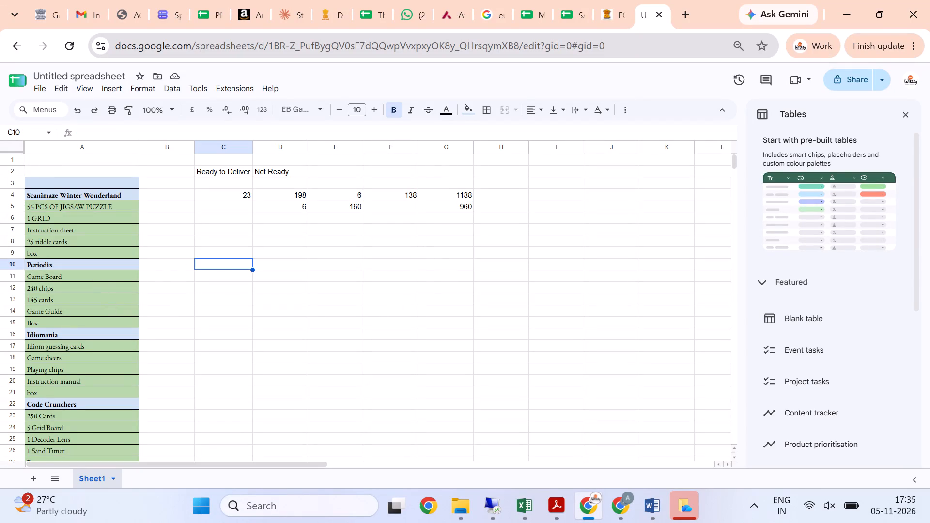
left_click(907, 112)
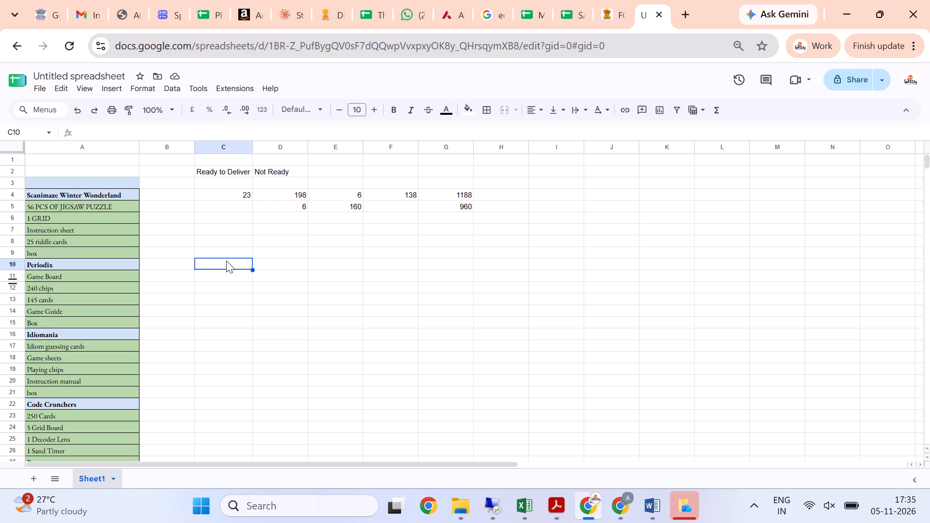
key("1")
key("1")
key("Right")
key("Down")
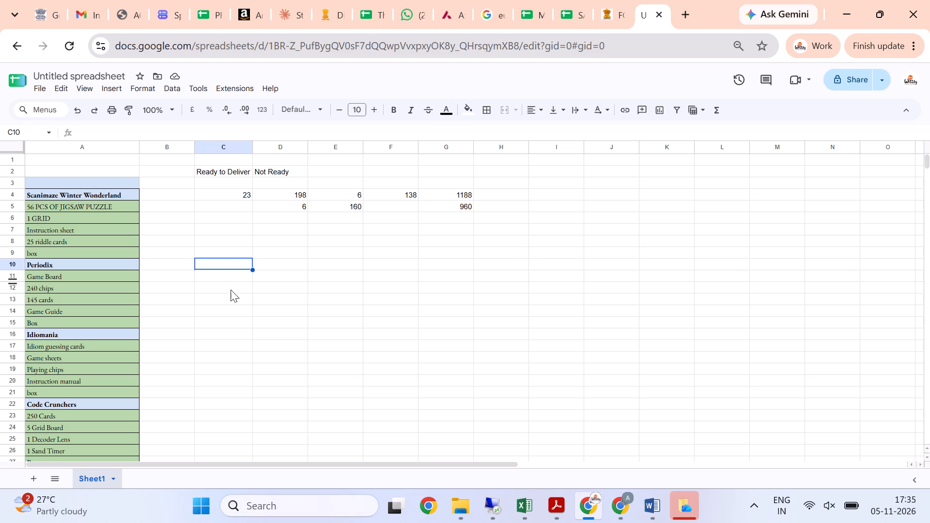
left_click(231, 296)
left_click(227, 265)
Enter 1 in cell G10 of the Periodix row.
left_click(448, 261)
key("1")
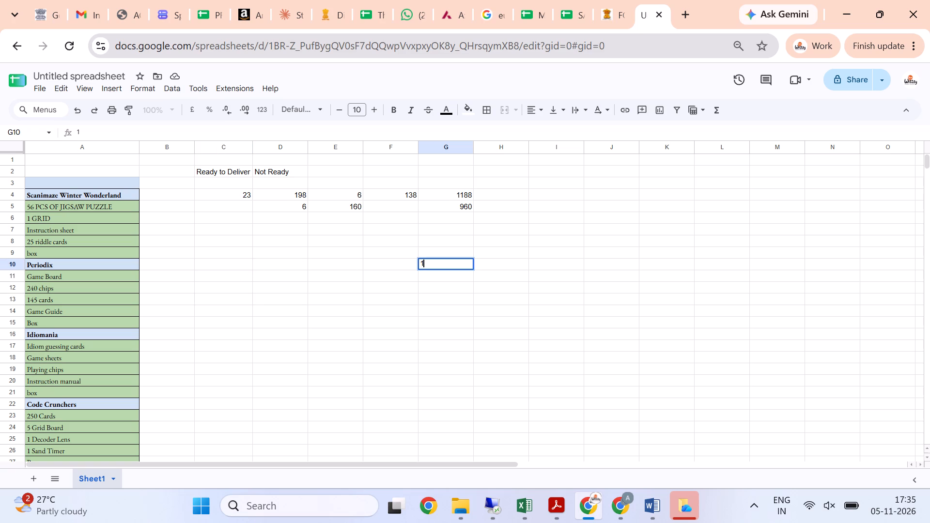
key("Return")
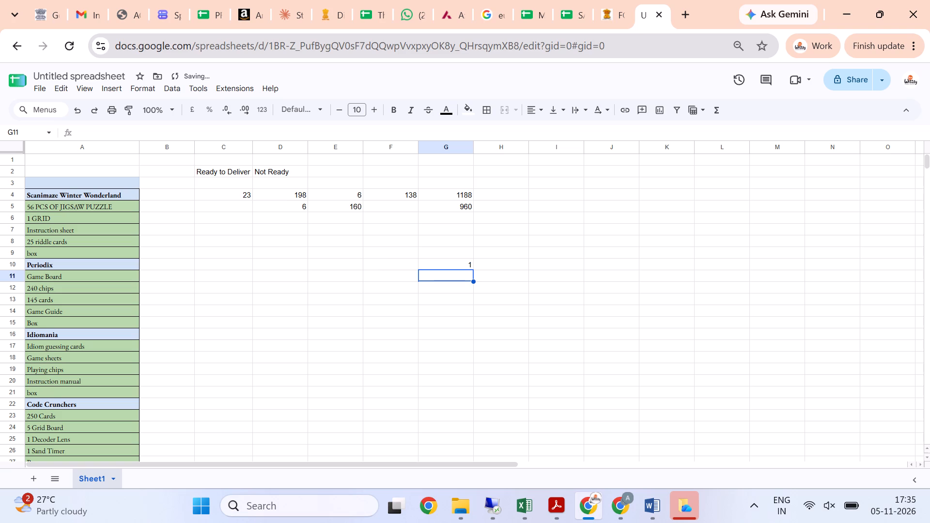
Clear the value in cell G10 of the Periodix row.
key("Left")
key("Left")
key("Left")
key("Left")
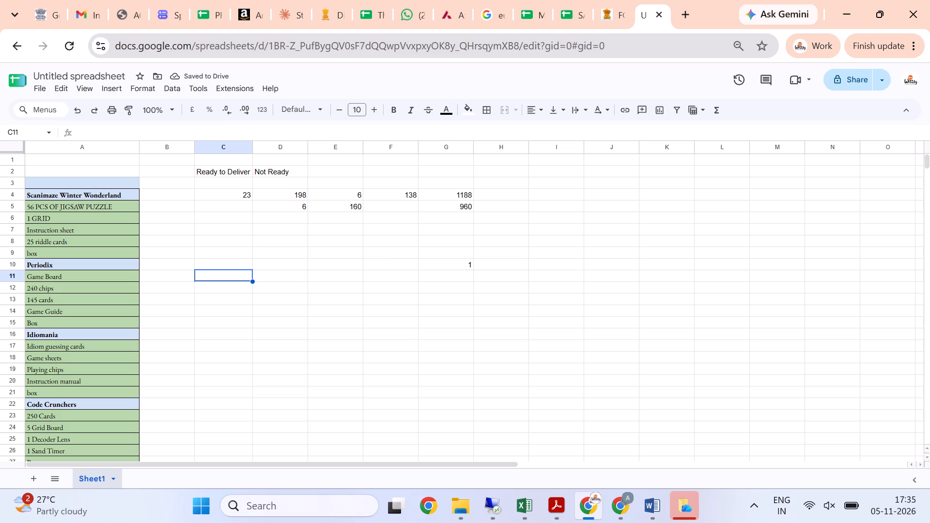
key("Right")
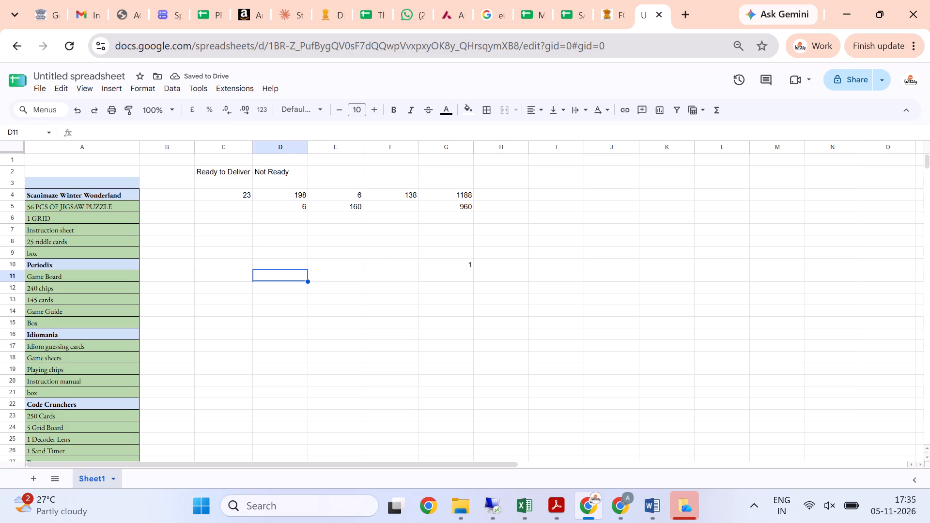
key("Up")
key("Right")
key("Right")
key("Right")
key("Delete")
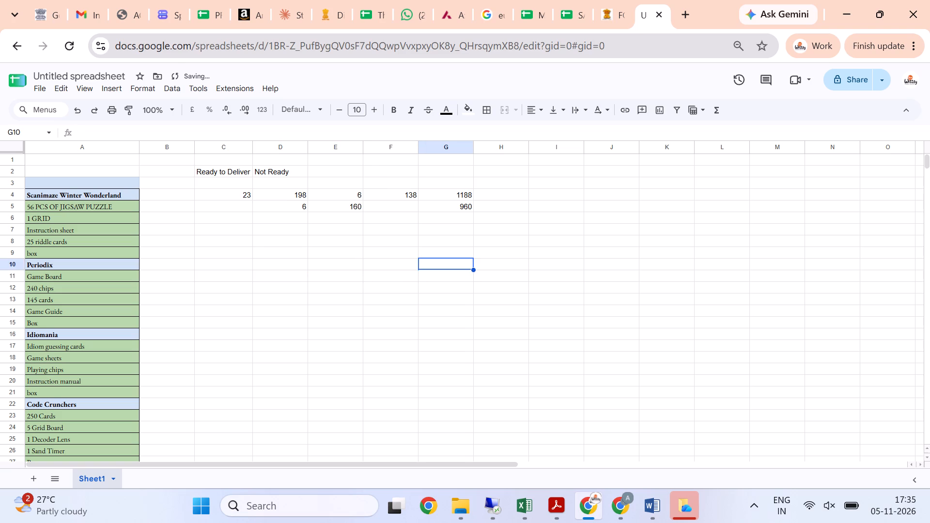
Enter 1 in cell F10 of the Periodix row.
key("Left")
key("1")
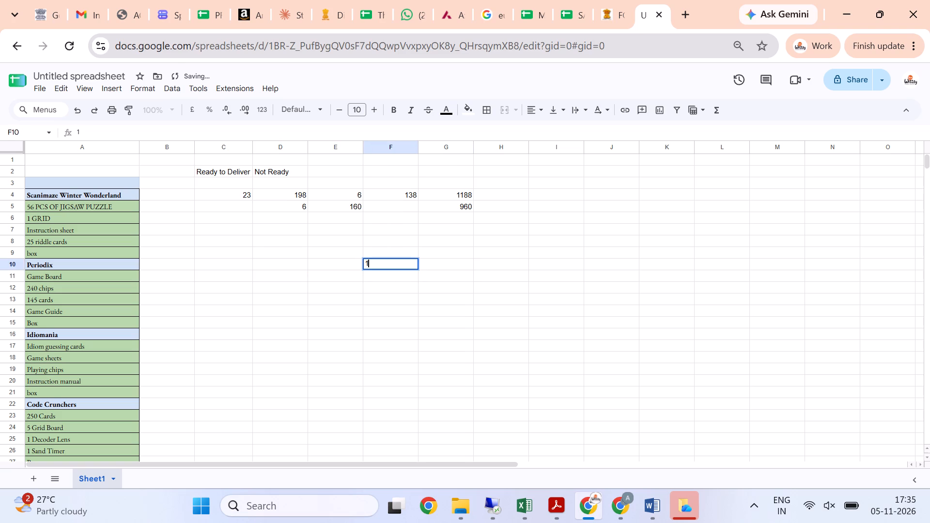
key("Down")
key("Up")
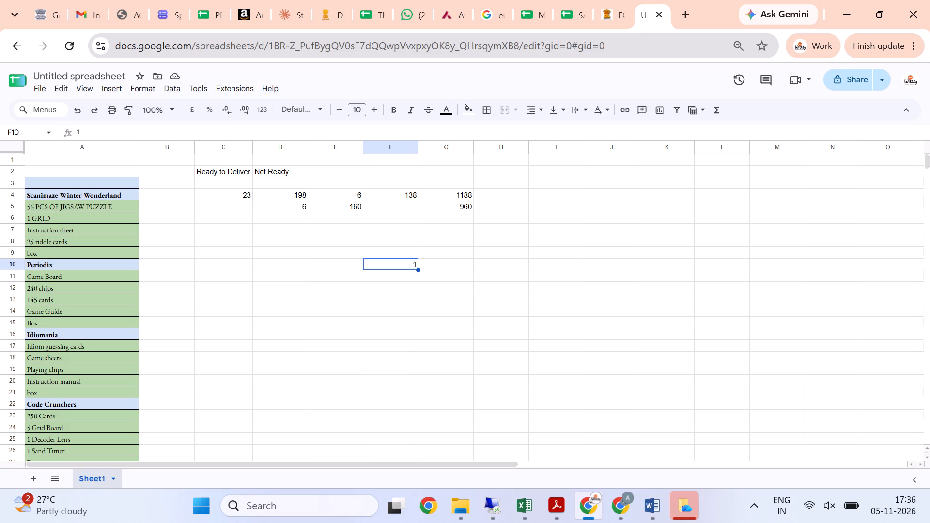
For the Periodix Game Board row, enter 17 as the Not Ready quantity in D11 and 45 in E11.
key("Down")
key("Left")
key("Left")
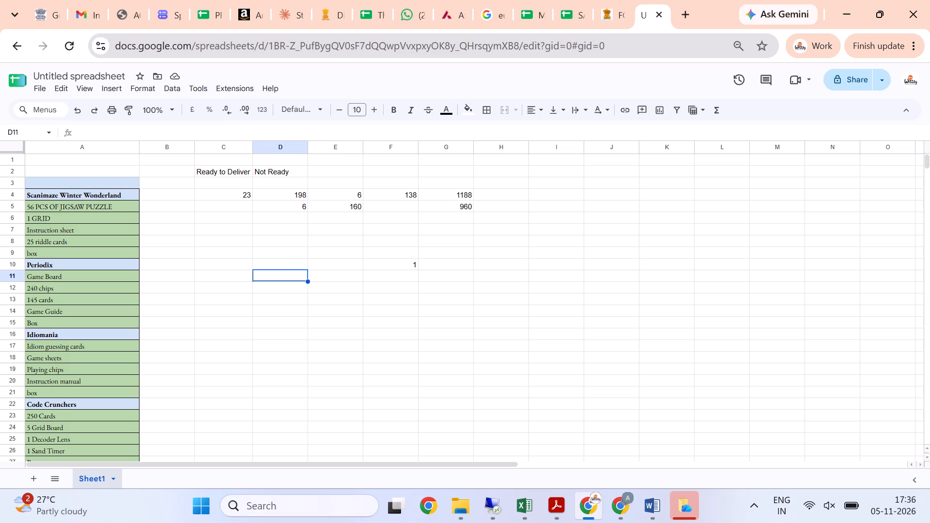
type("17")
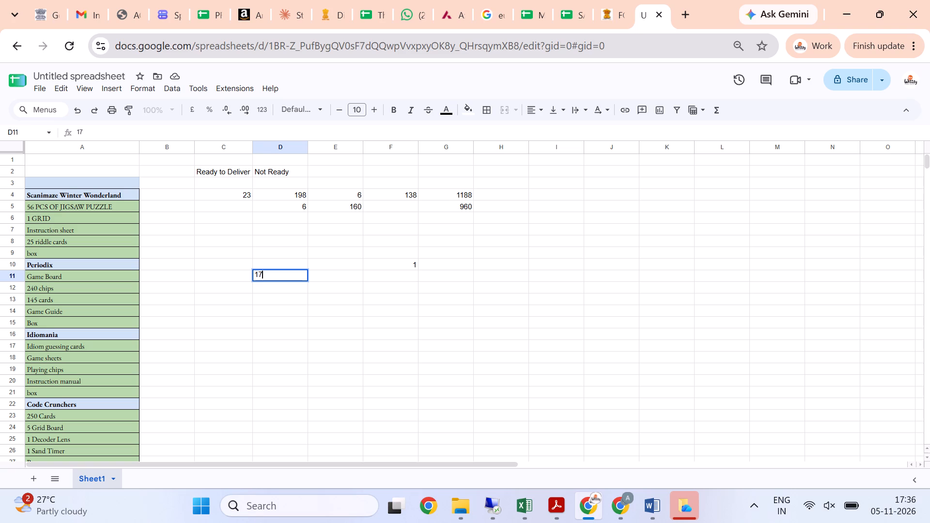
key("Right")
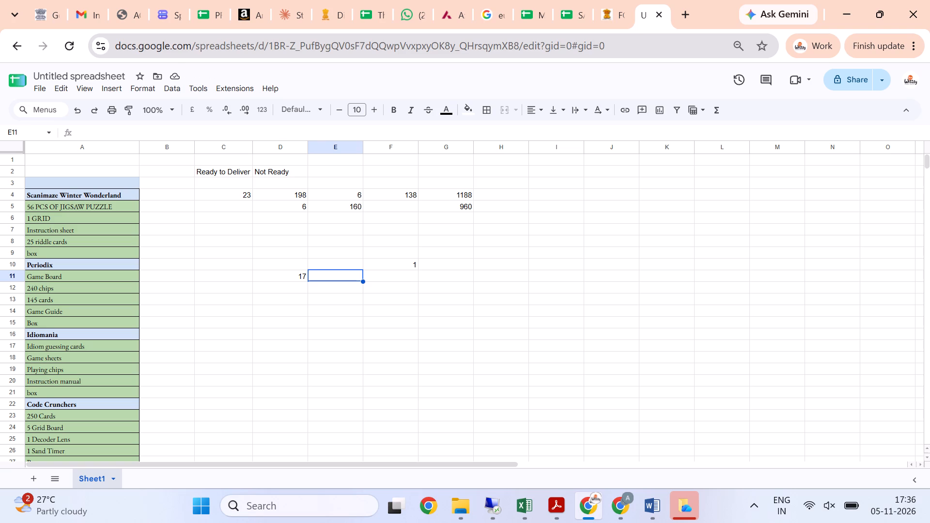
type("45")
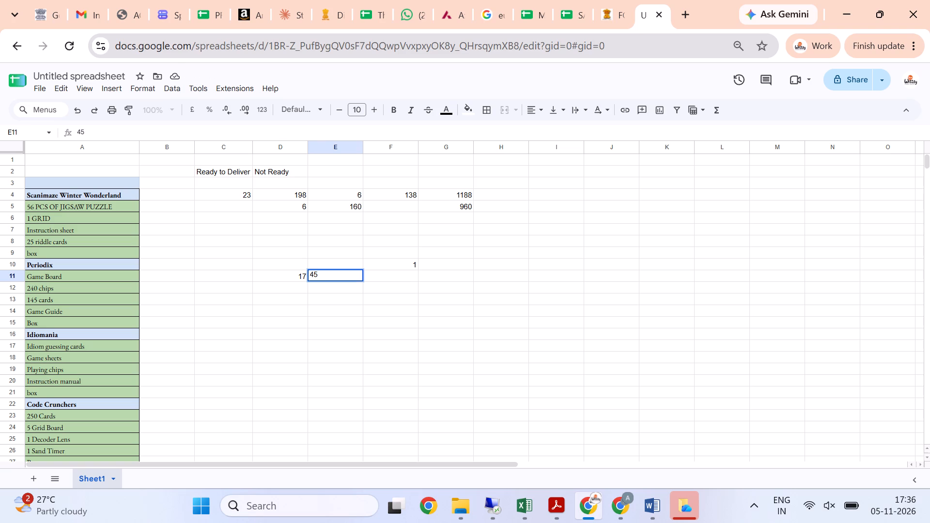
key("Right")
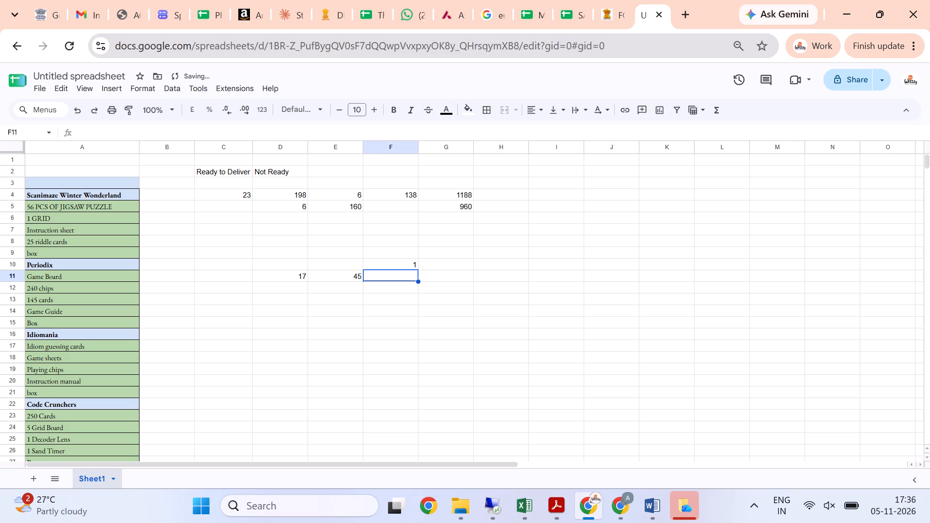
For the Game Board row, enter the formula =D11*E11 in cell G11.
key("Right")
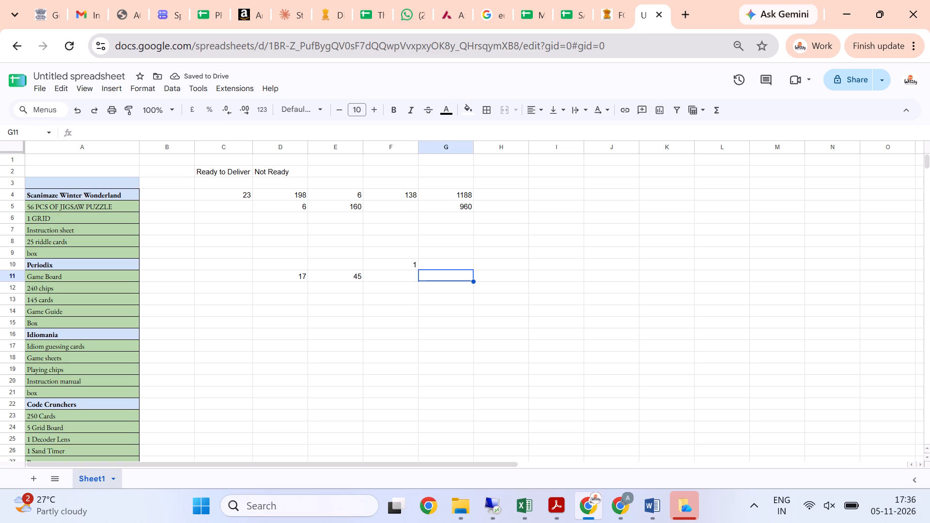
key("equal")
key("Left")
key("Left")
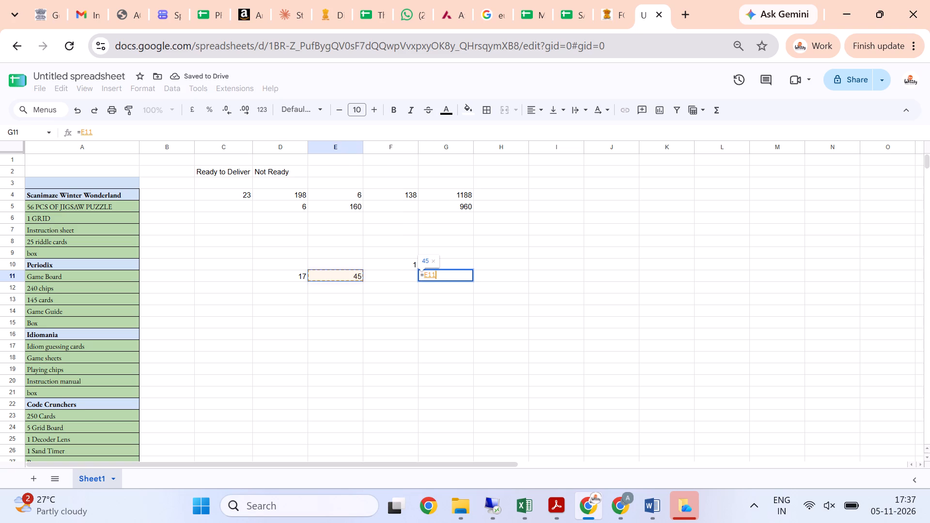
key("Left")
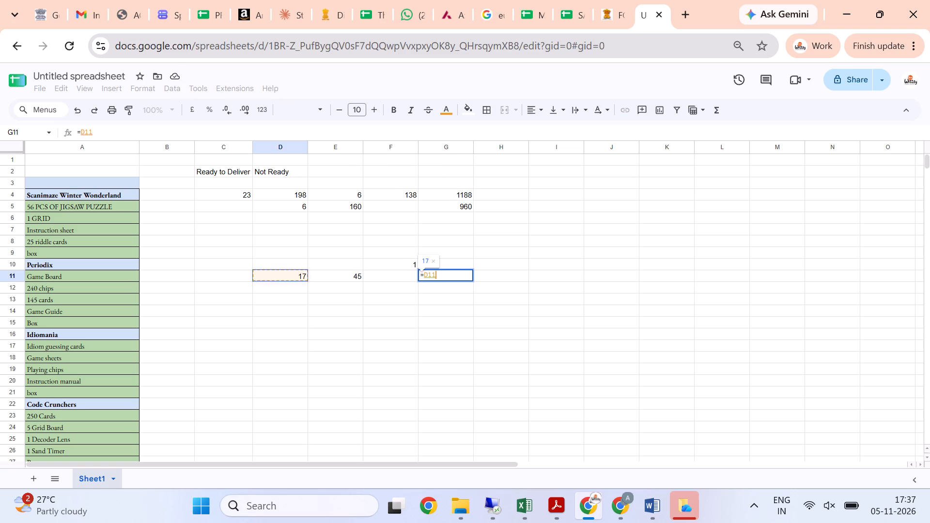
key("shift+asterisk")
key("Left")
key("Left")
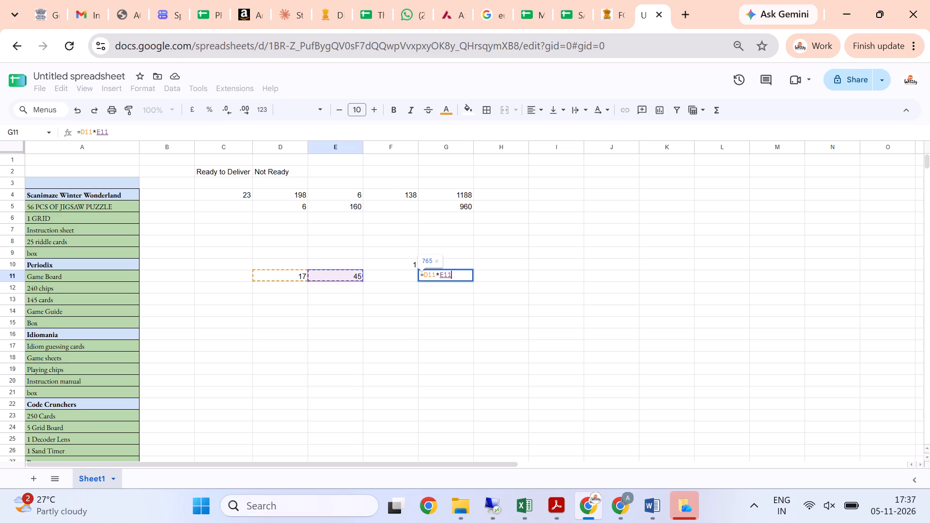
key("Return")
key("Up")
key("Down")
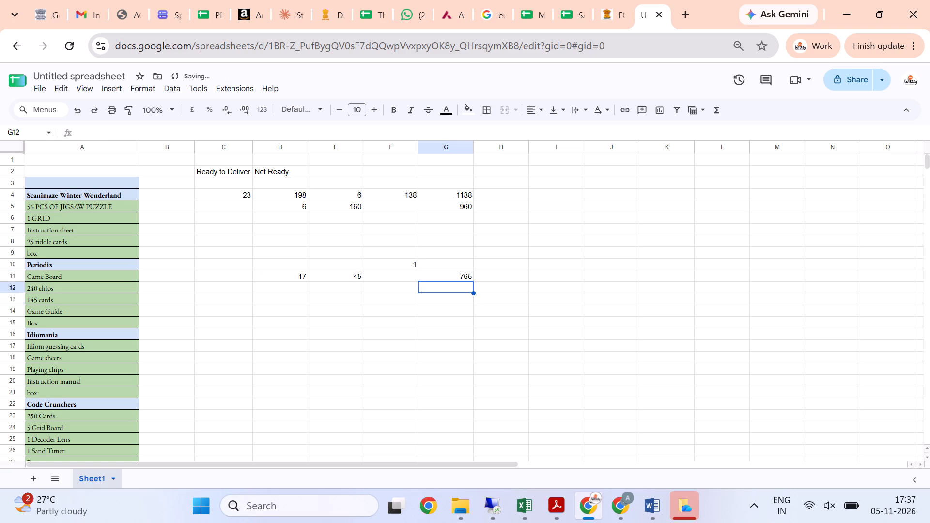
Insert three blank rows between Game Board and 240 chips in the Periodix component list.
key("Down")
key("Up")
key("Left")
key("Left")
key("Left")
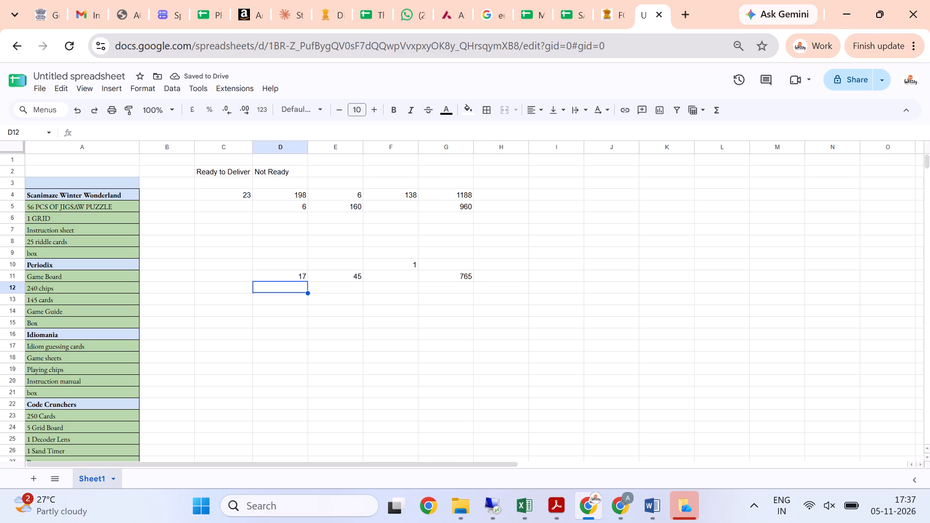
left_click(9, 287)
left_click(67, 287)
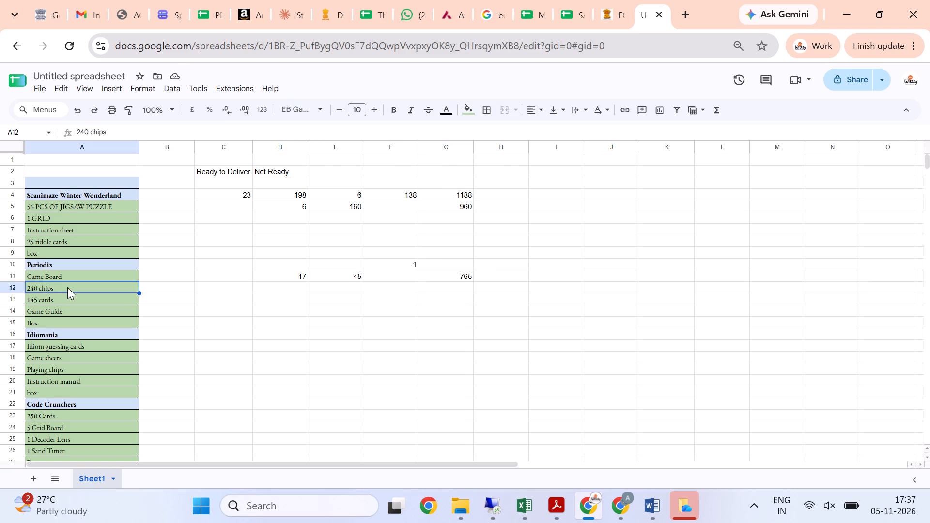
left_click(11, 290)
right_click(11, 290)
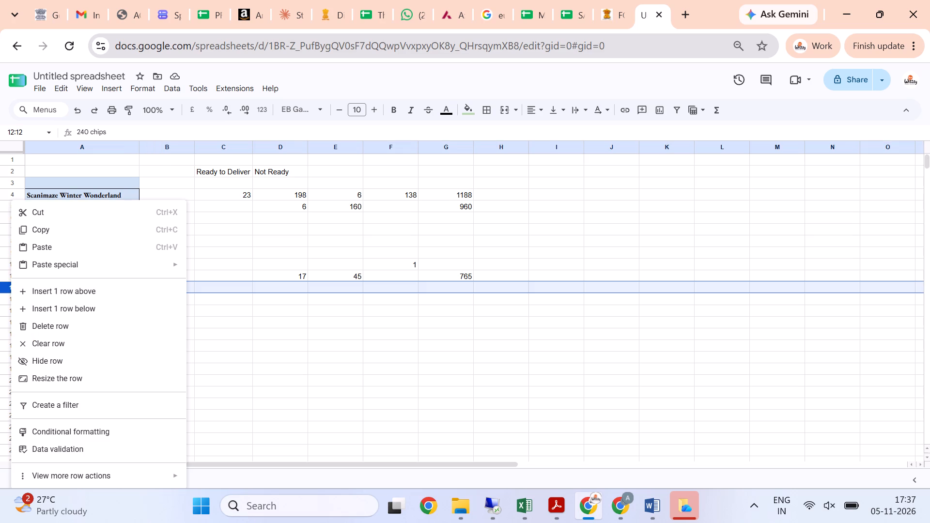
left_click(58, 291)
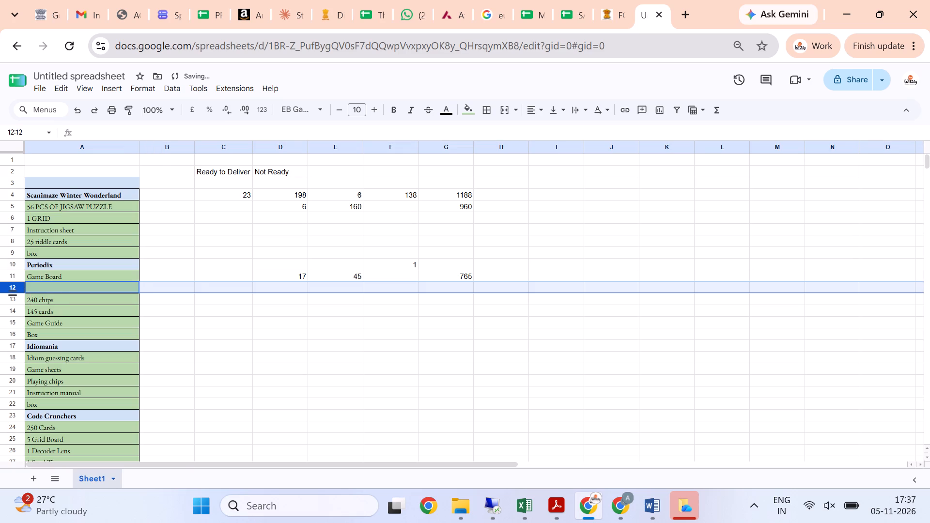
right_click(16, 289)
left_click(60, 289)
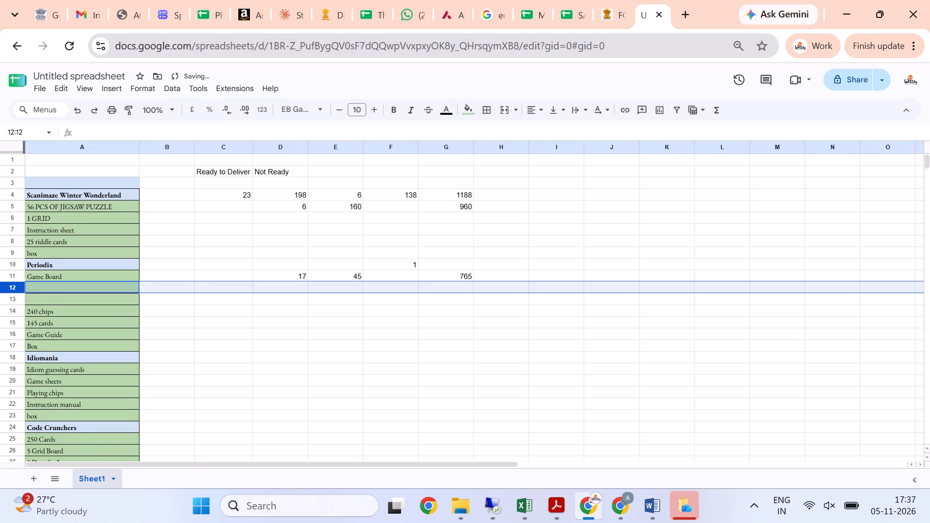
right_click(8, 290)
left_click(54, 297)
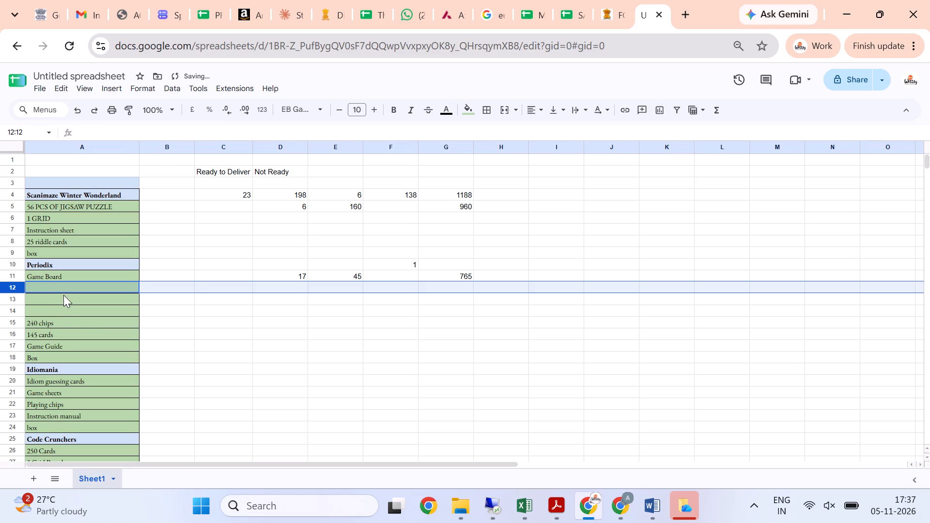
Label the three new Periodix component rows in A12 to A14 Blue chips, Purple Chips and Yellow Chips.
left_click(63, 289)
key("shift+b")
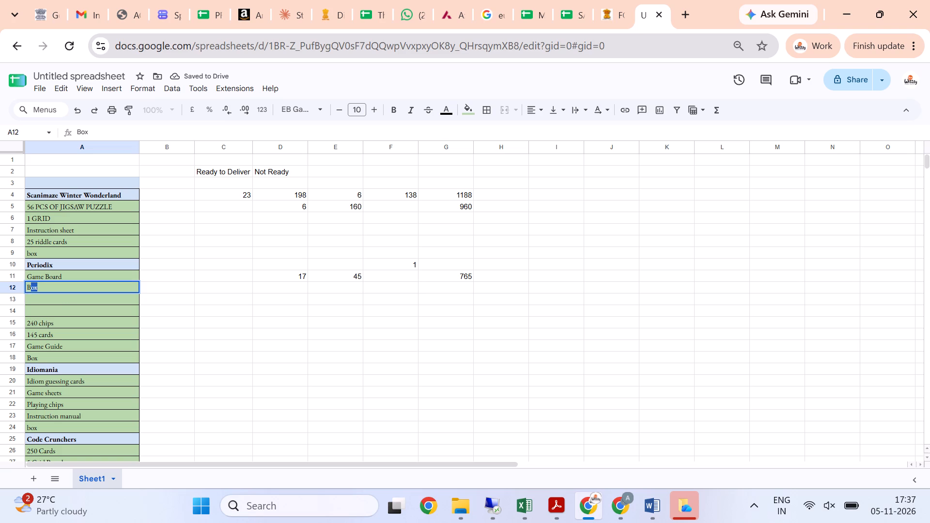
type("lue chips")
key("Return")
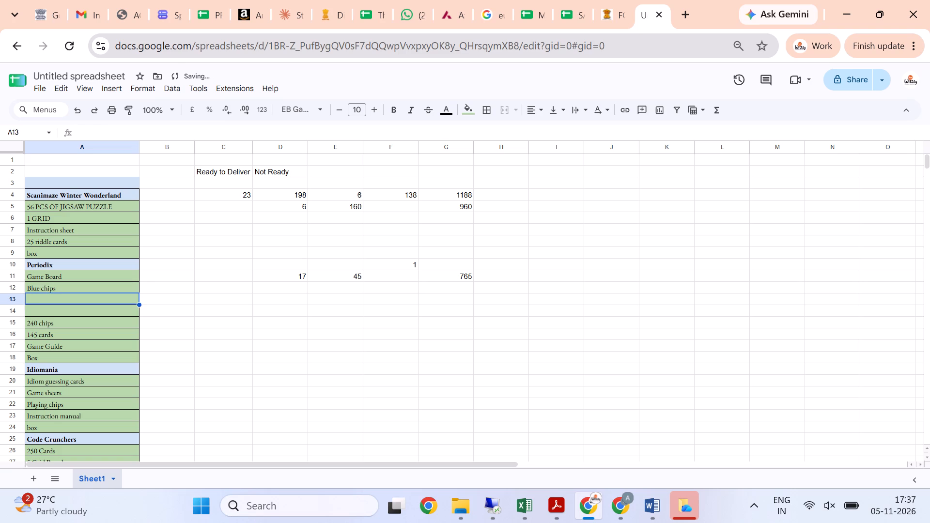
type("Purple Chipa")
key("BackSpace")
key("s")
key("Return")
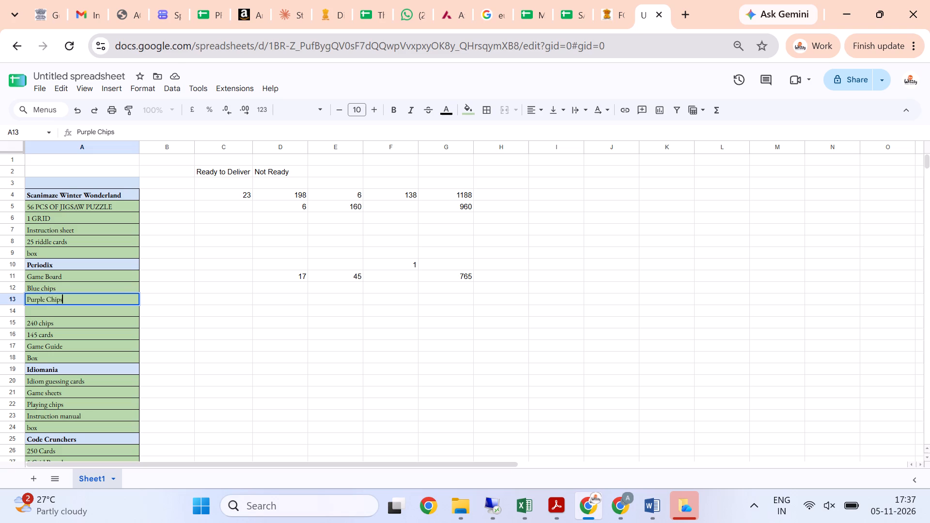
type("Yellow Chips")
key("Return")
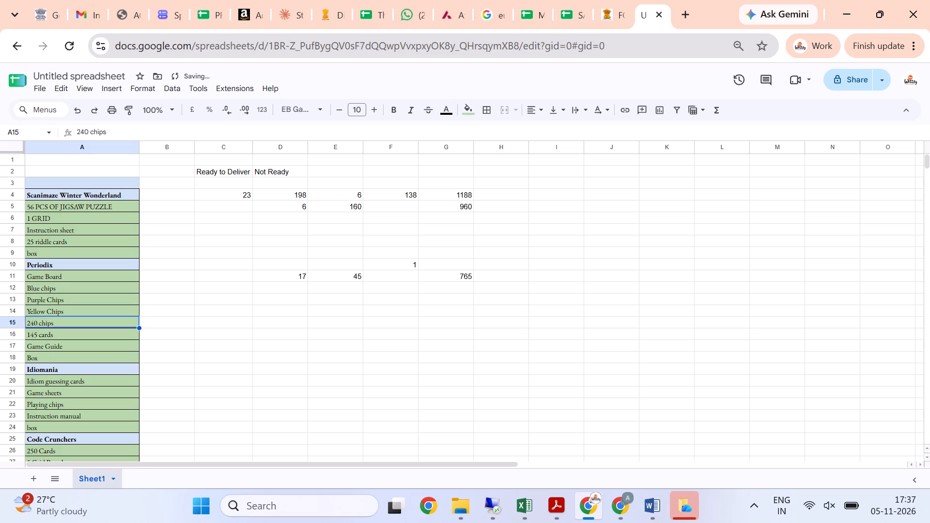
Relabel the 240 chips component in A15 as Green Chips.
type("Green Cg")
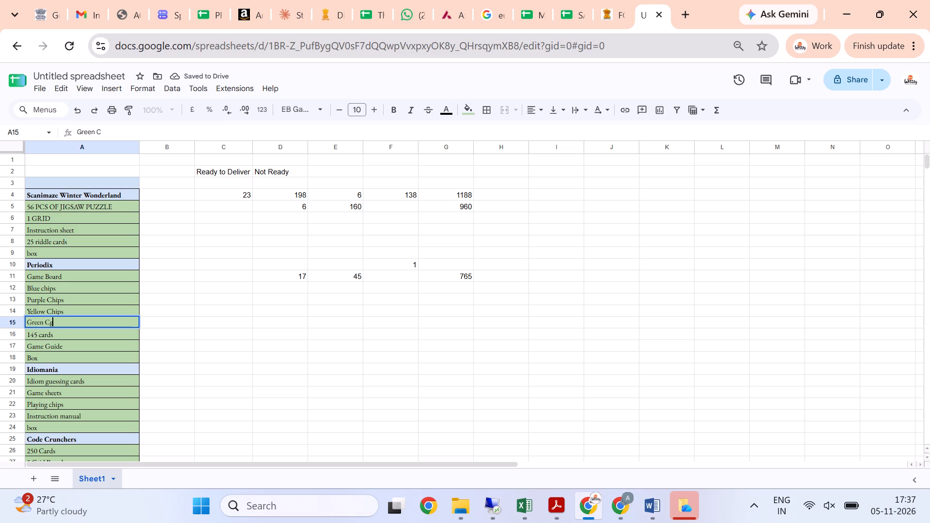
key("BackSpace")
type("hips")
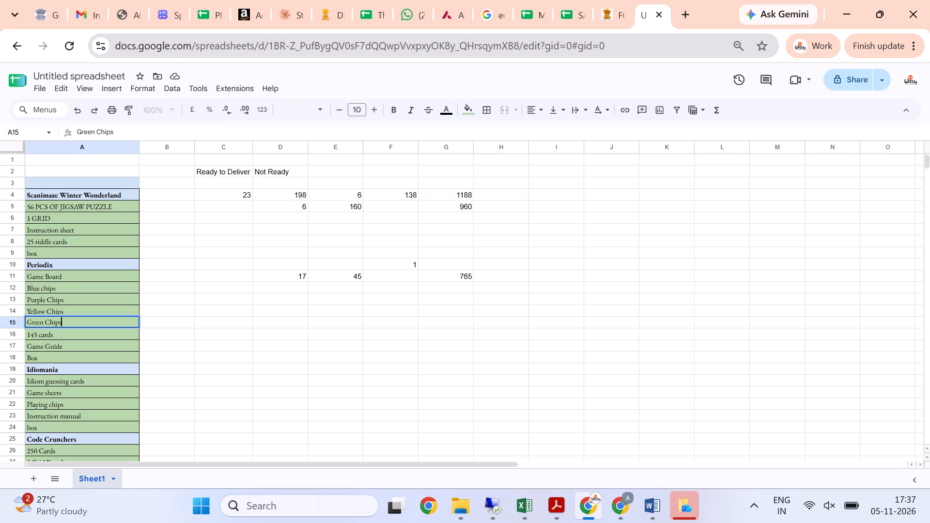
key("Return")
For the Blue chips row, enter 3 as the Not Ready quantity in D12 and 250 in E12.
key("Up")
key("Up")
key("Up")
key("Up")
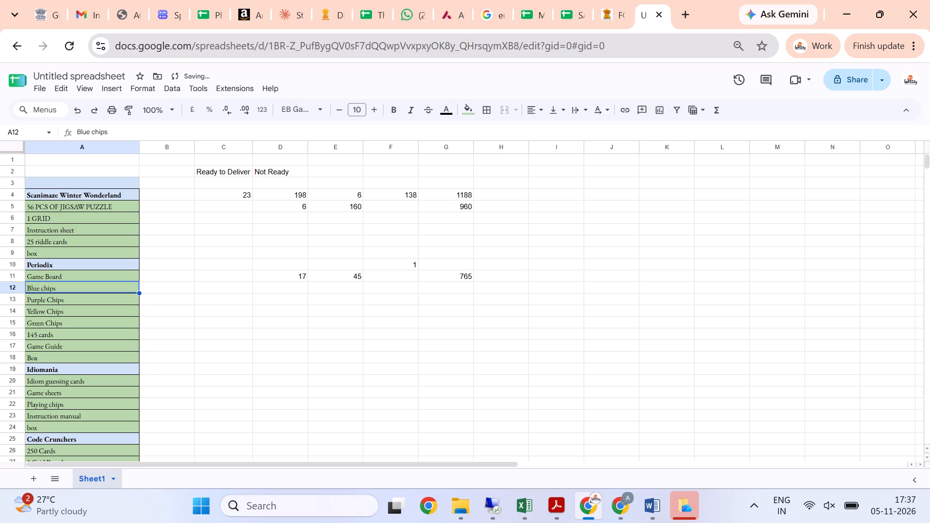
key("Right")
key("Right")
key("Right")
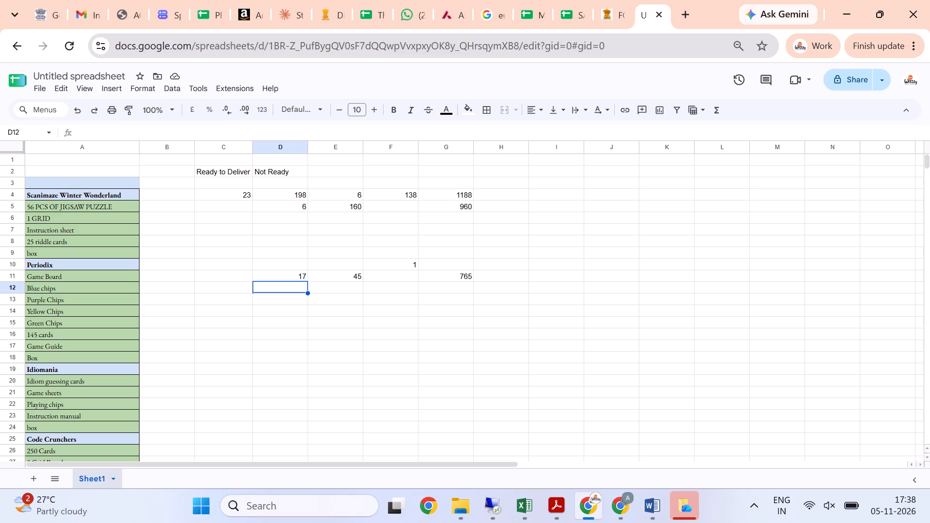
key("3")
key("Right")
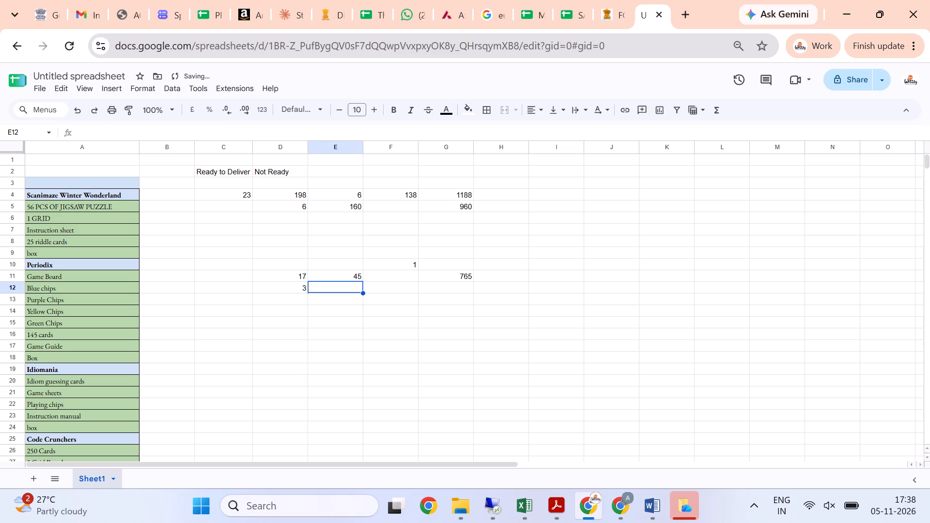
type("250")
key("Right")
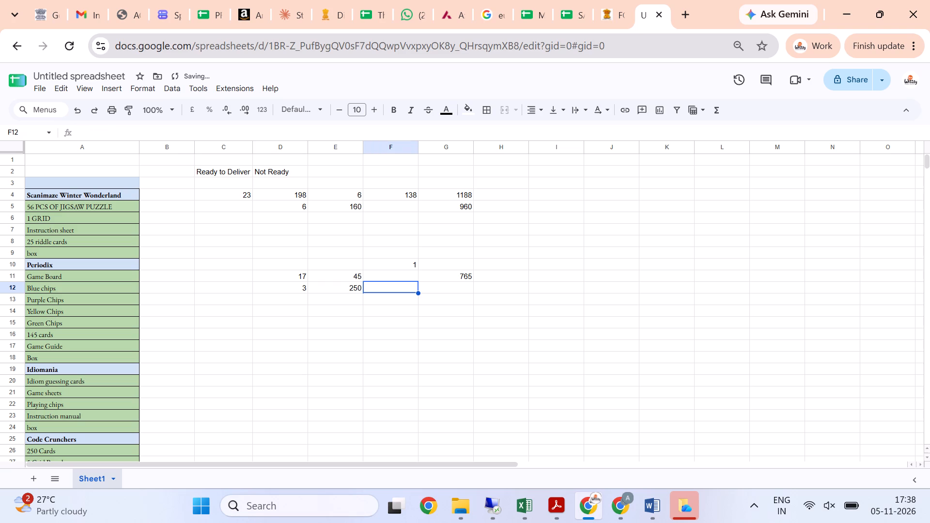
Copy the Game Board amount formula from G11 into G12 so Blue chips uses =D12*E12.
key("Right")
key("Up")
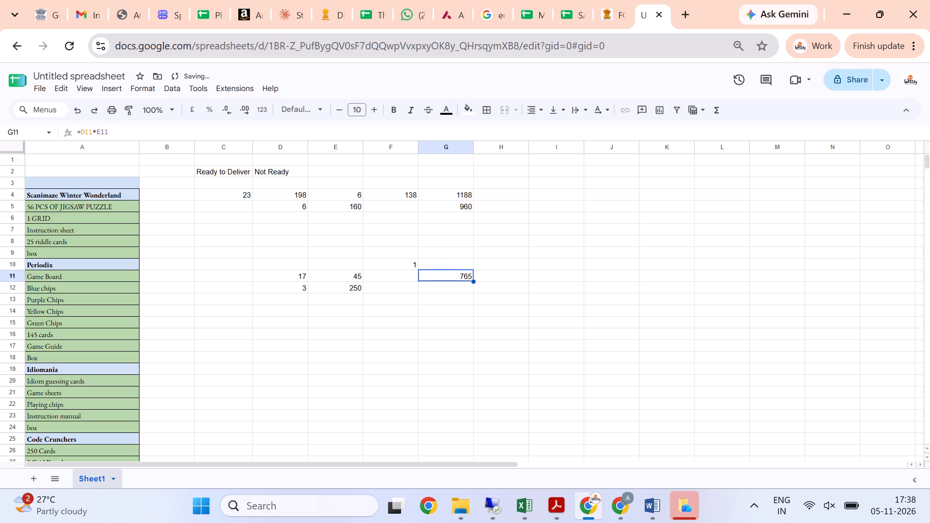
key("ctrl+c")
key("Down")
key("Return")
key("Return")
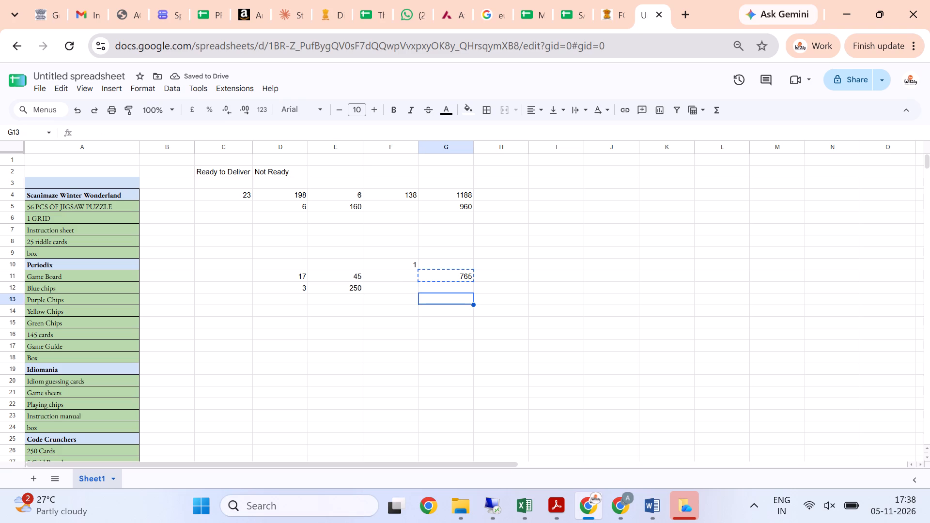
key("Up")
key("ctrl+v")
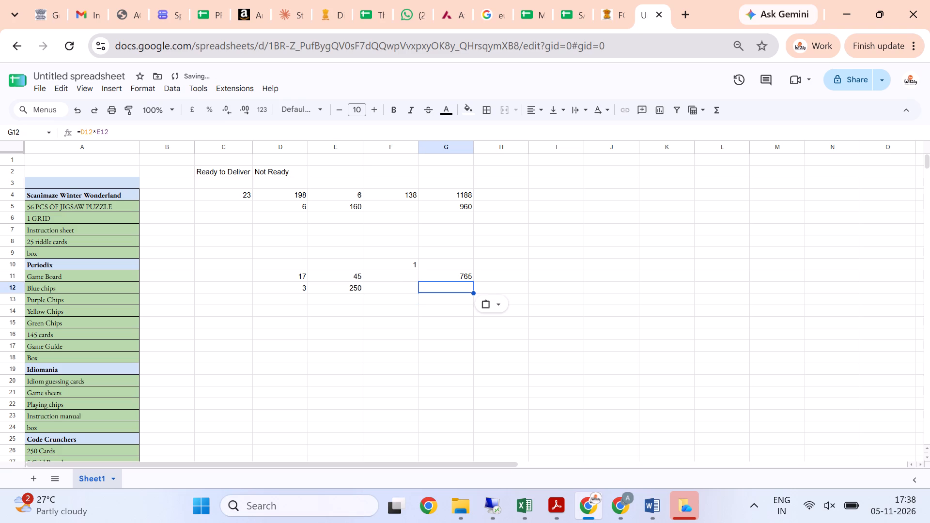
key("Return")
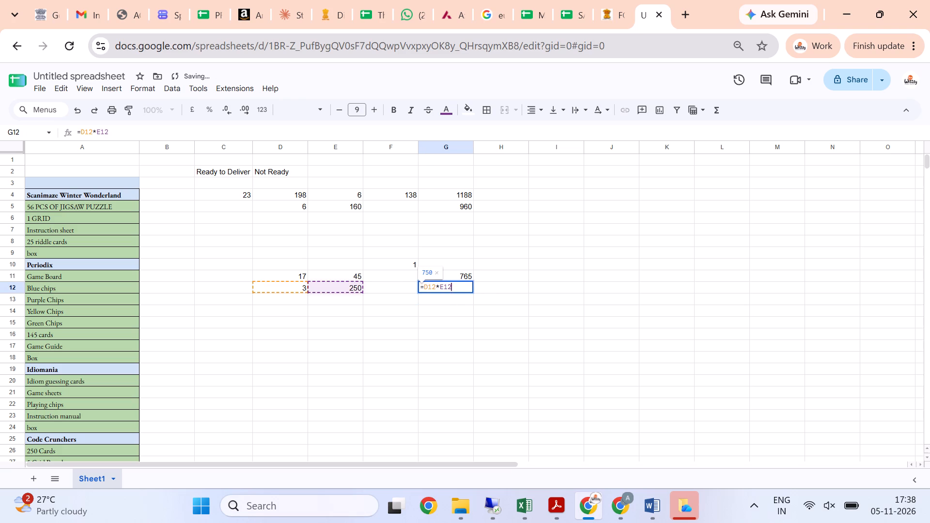
key("Return")
For the Purple Chips row, enter 4 in D13 and copy the 250 from E12 into E13.
key("Down")
key("Left")
key("Up")
key("Left")
key("Left")
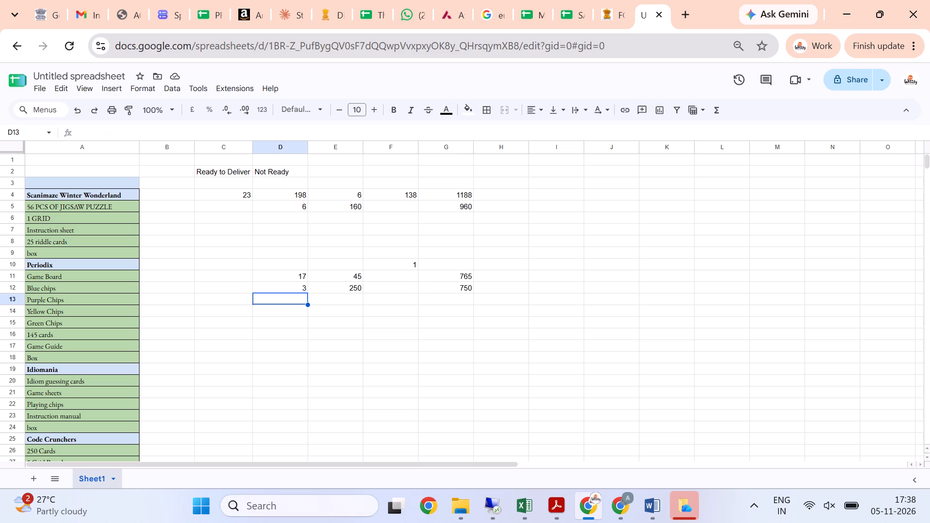
key("4")
key("Right")
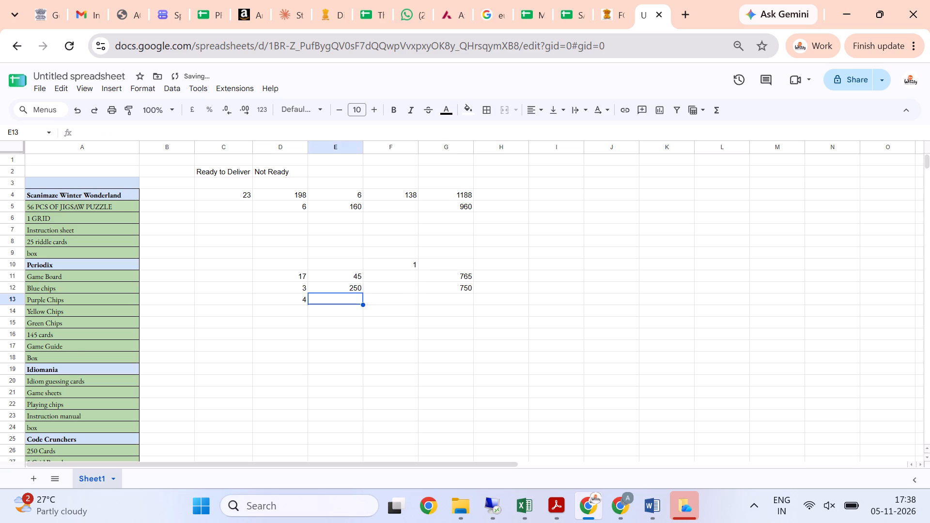
key("Up")
key("ctrl+c")
key("Down")
key("ctrl+v")
Copy the Blue chips amount formula from G12 into G13 for Purple Chips.
key("Right")
key("Right")
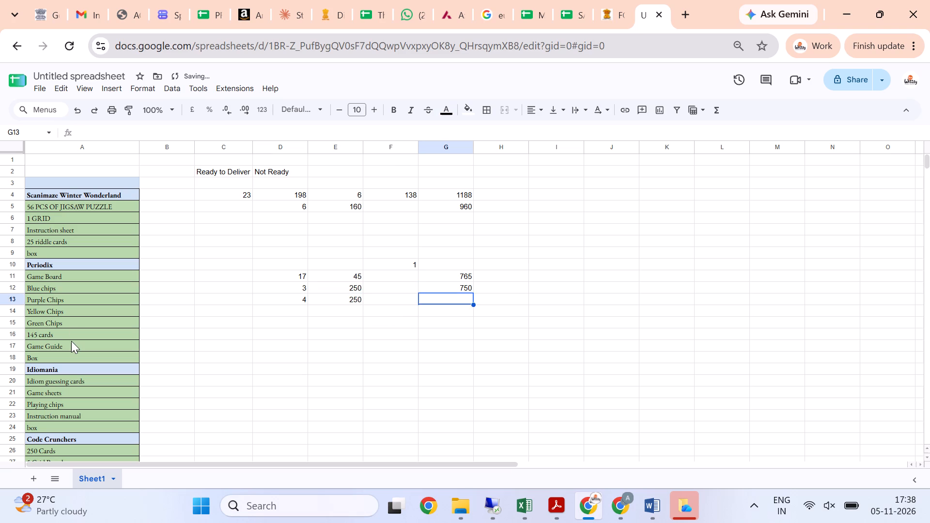
key("Up")
key("ctrl+c")
key("Down")
key("ctrl+v")
key("Down")
Enter 3 as the Not Ready quantity for Yellow Chips in D14.
left_click(71, 341)
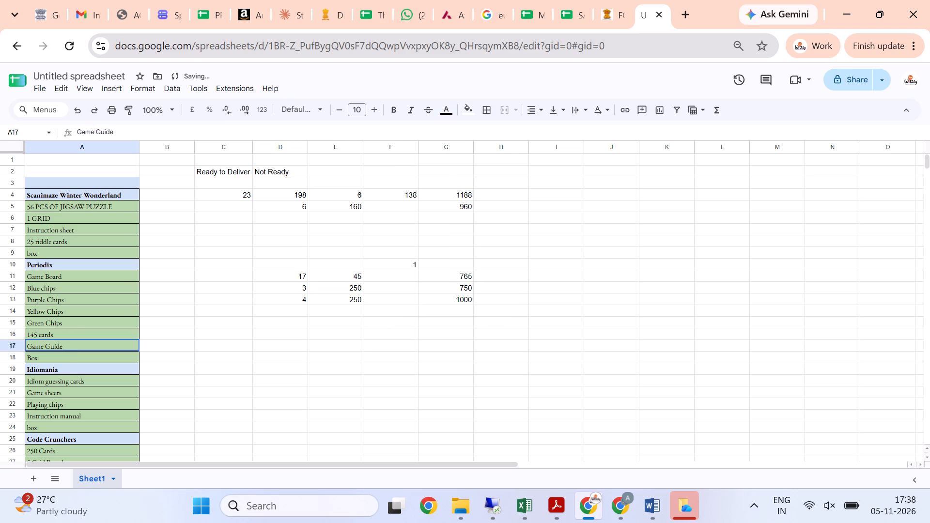
key("Up")
key("Up")
key("Up")
key("Right")
key("Right")
key("Right")
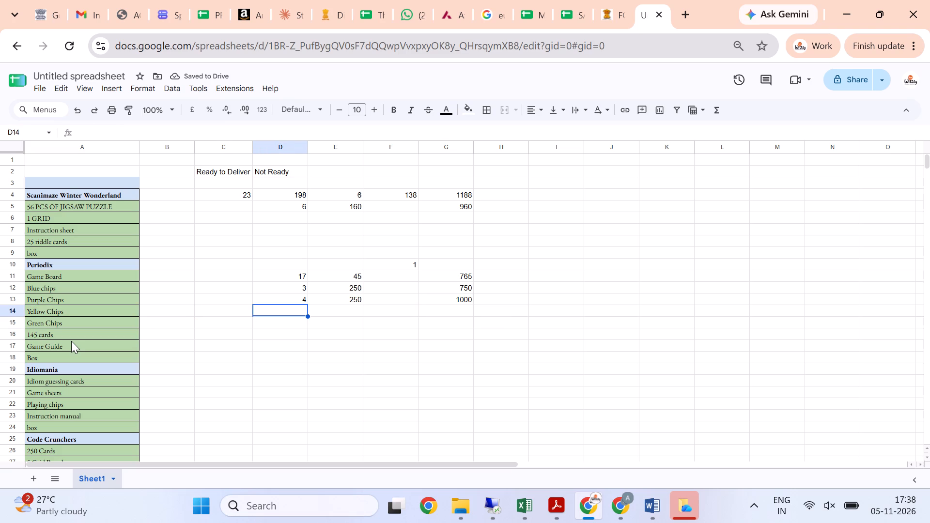
key("3")
key("Up")
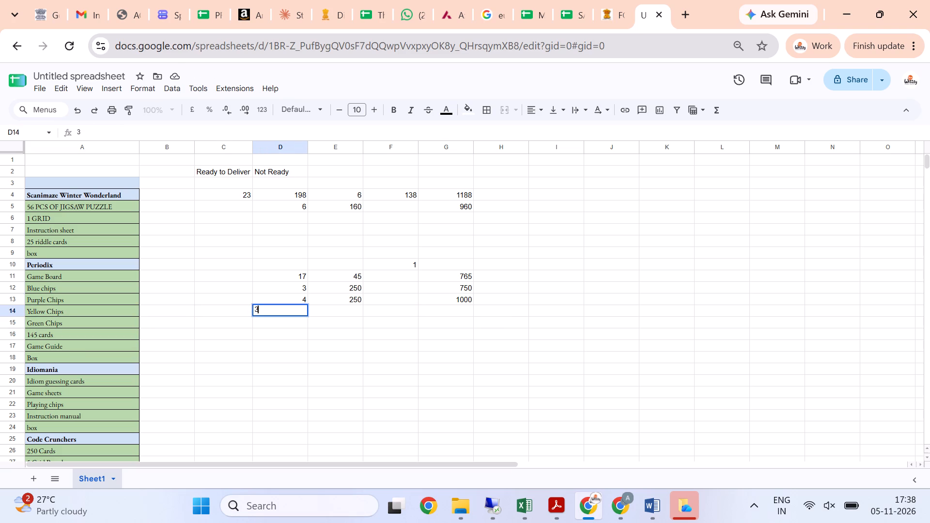
Copy the Blue chips range E12:G12 into the Yellow Chips row starting at E14, including the 250 and the amount formula.
key("Up")
key("Right")
key("shift+Right")
key("shift+Right")
key("shift+Right")
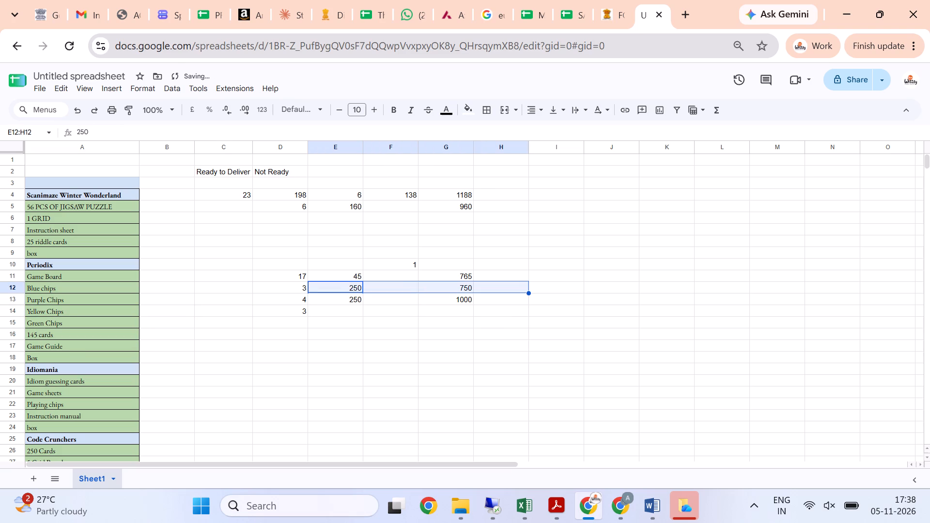
key("shift+Left")
key("ctrl+c")
key("Down")
key("Down")
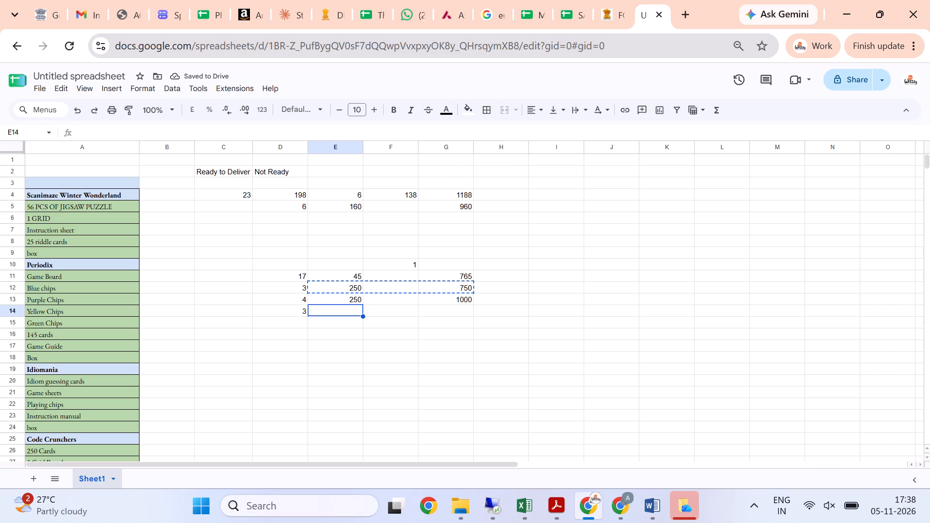
key("Down")
key("Down")
key("Up")
key("Up")
key("ctrl+v")
key("Right")
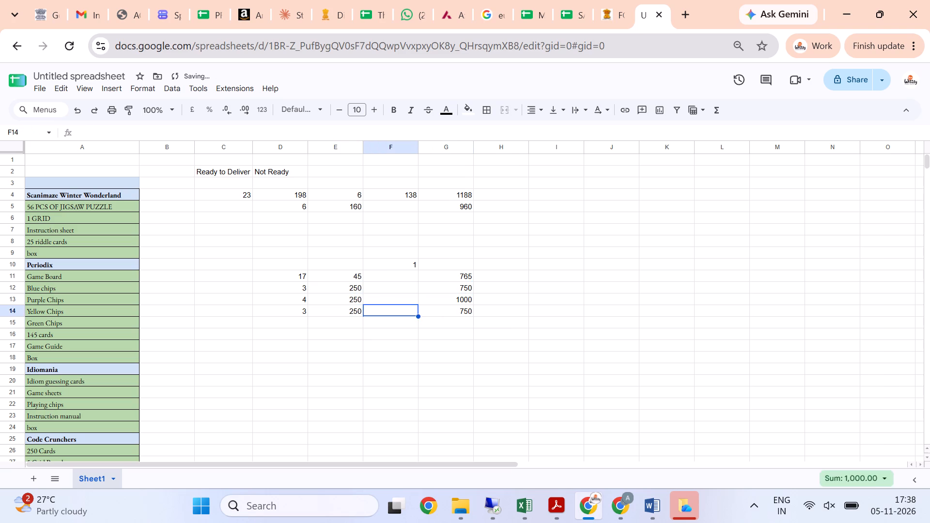
Copy the Yellow Chips values and formula in D14:G14 into the Green Chips row, D15:G15.
key("Down")
key("Left")
key("Left")
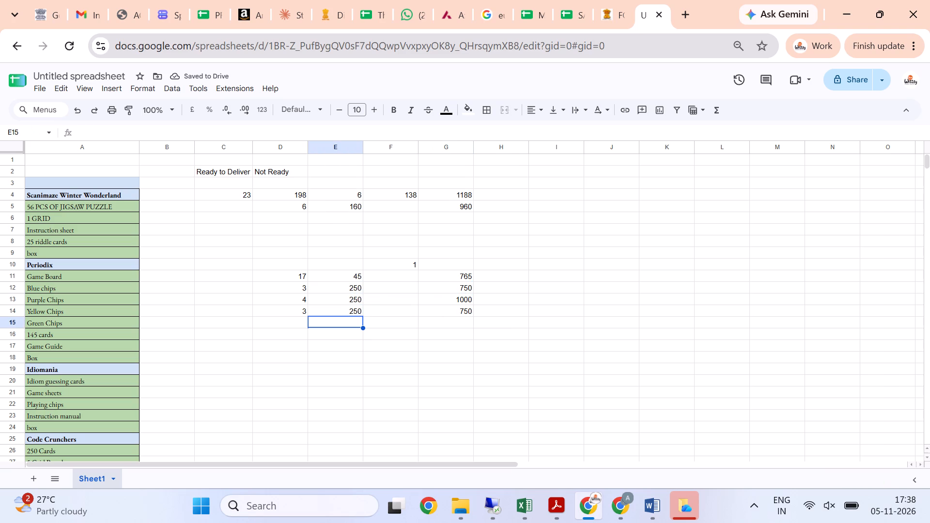
key("Up")
key("shift+Right")
key("shift+Right")
key("shift+Right")
key("ctrl+c")
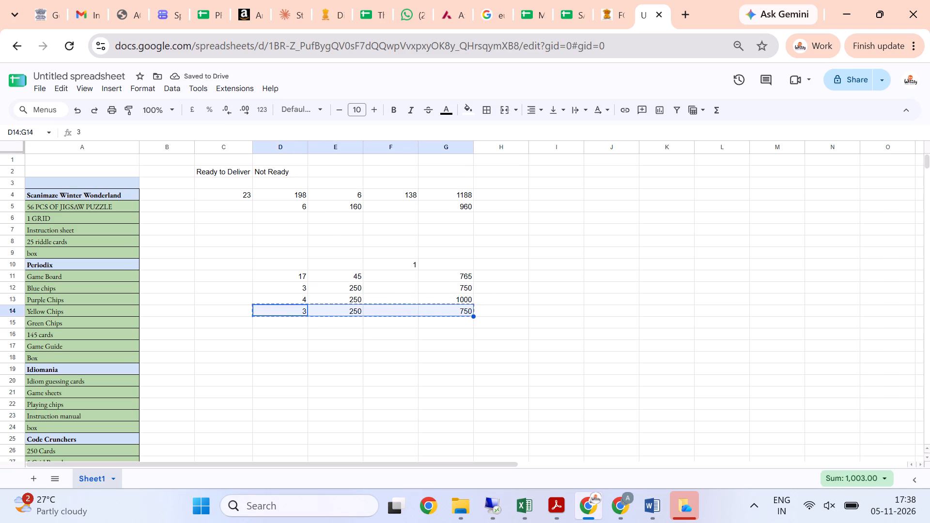
key("Down")
key("ctrl+v")
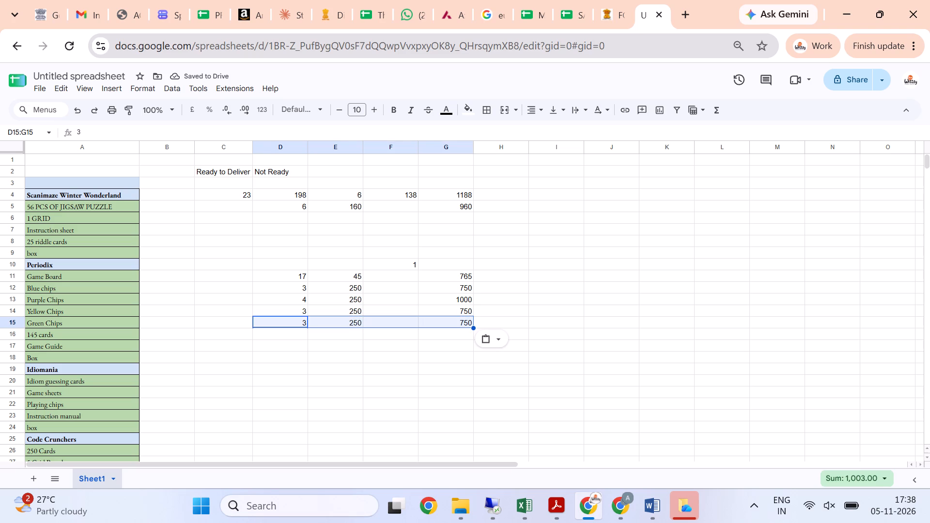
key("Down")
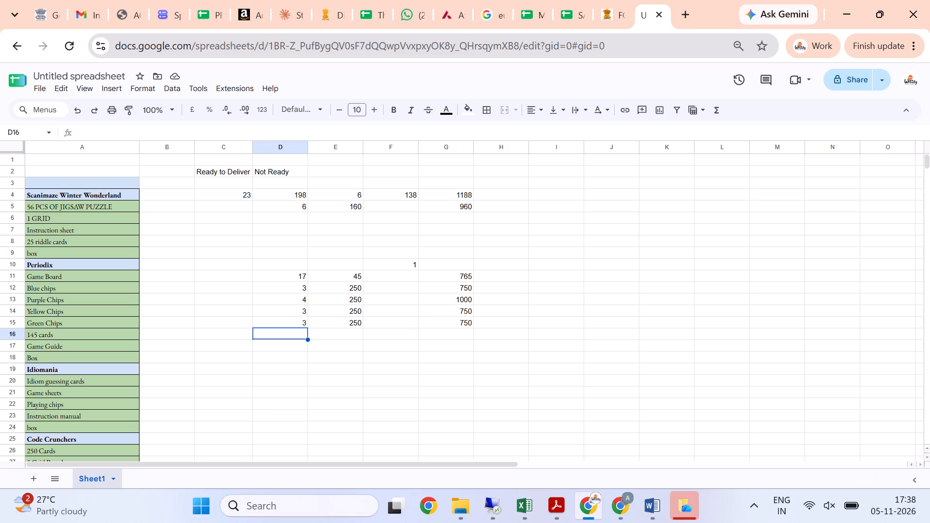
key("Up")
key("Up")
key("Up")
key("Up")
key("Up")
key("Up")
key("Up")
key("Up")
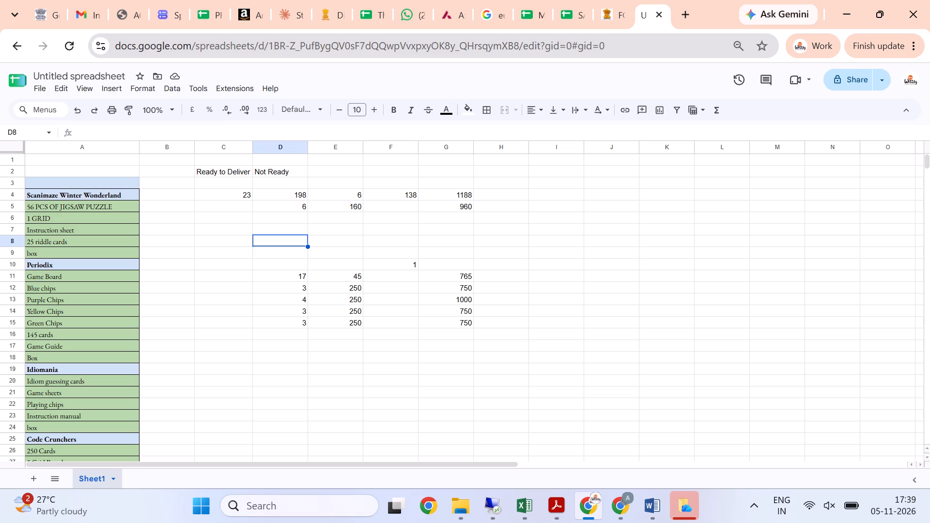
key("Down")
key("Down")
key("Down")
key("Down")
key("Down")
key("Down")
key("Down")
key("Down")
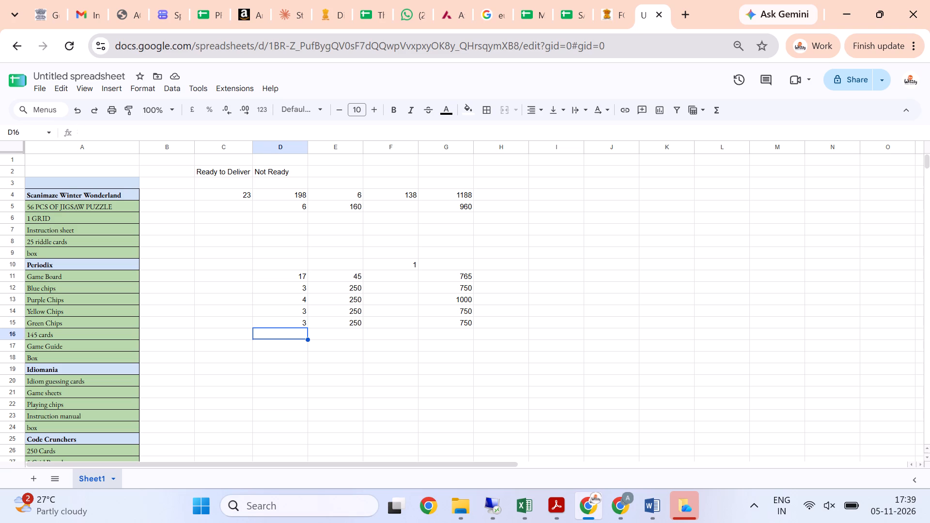
For the Periodix Box row, enter 49 as the Not Ready quantity in D18 and 18 in E18.
key("Down")
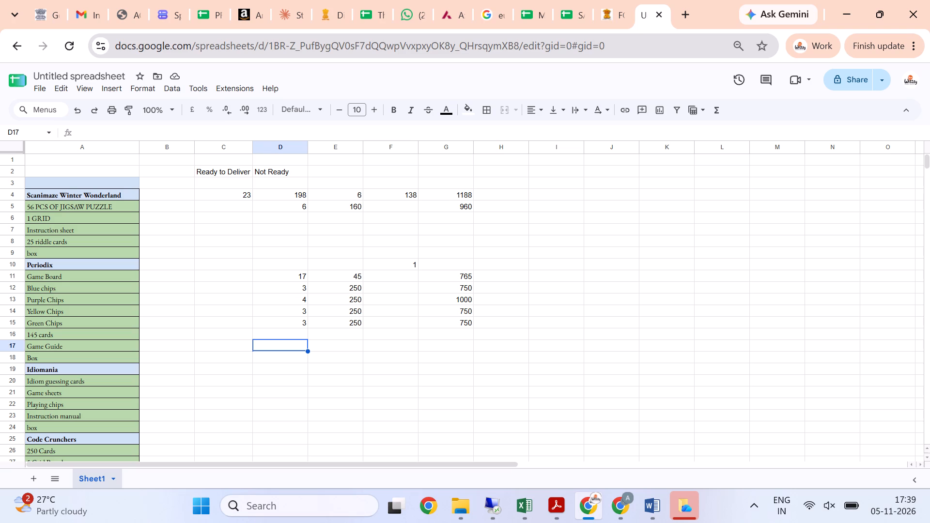
key("Up")
key("Down")
key("Down")
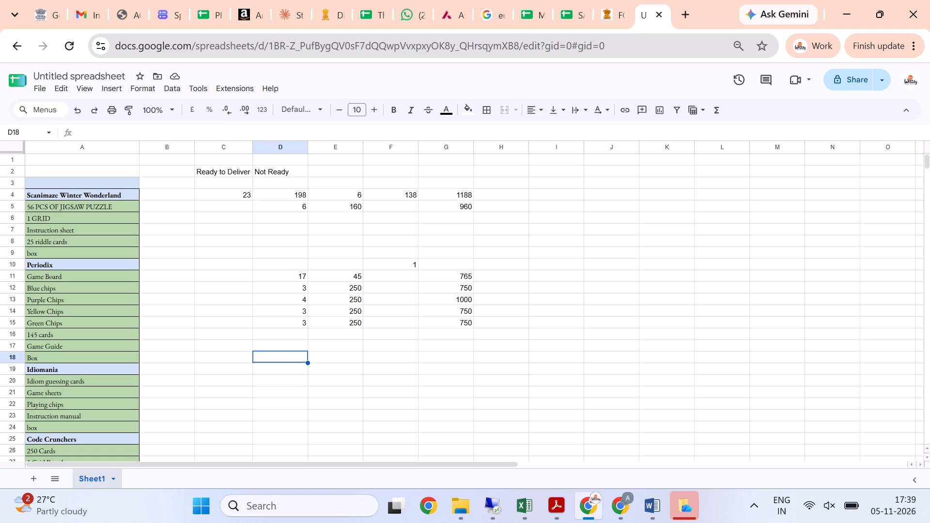
type("49")
key("Right")
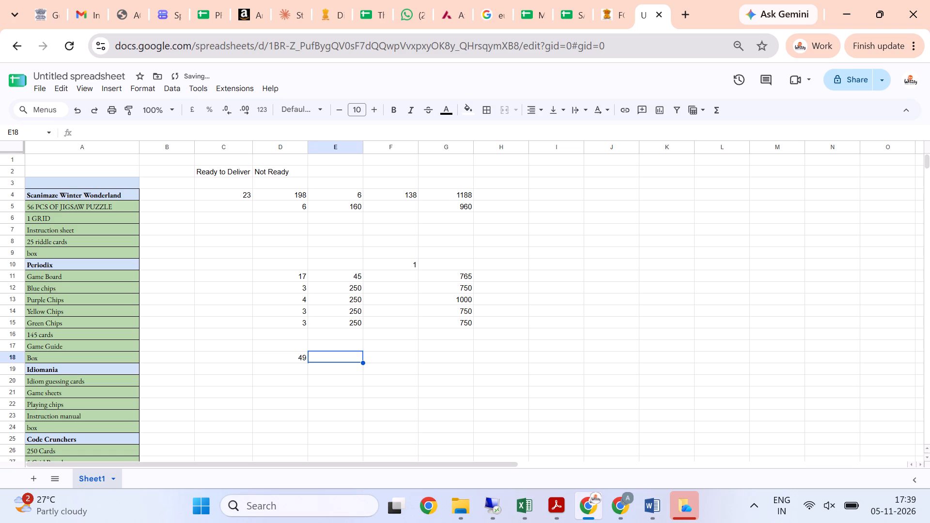
type("18")
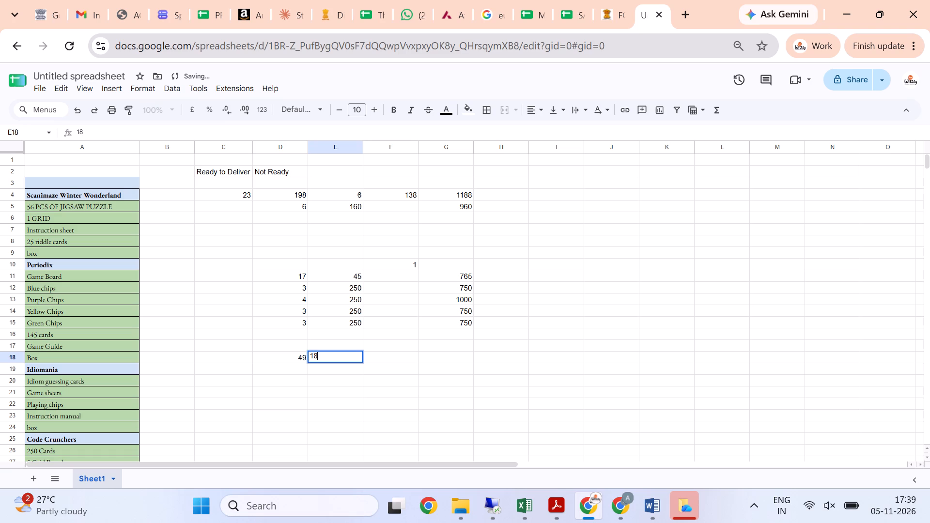
Copy the Green Chips amount formula from G15 into G18 for the Periodix Box row.
key("Right")
key("Right")
key("Up")
key("Up")
key("Up")
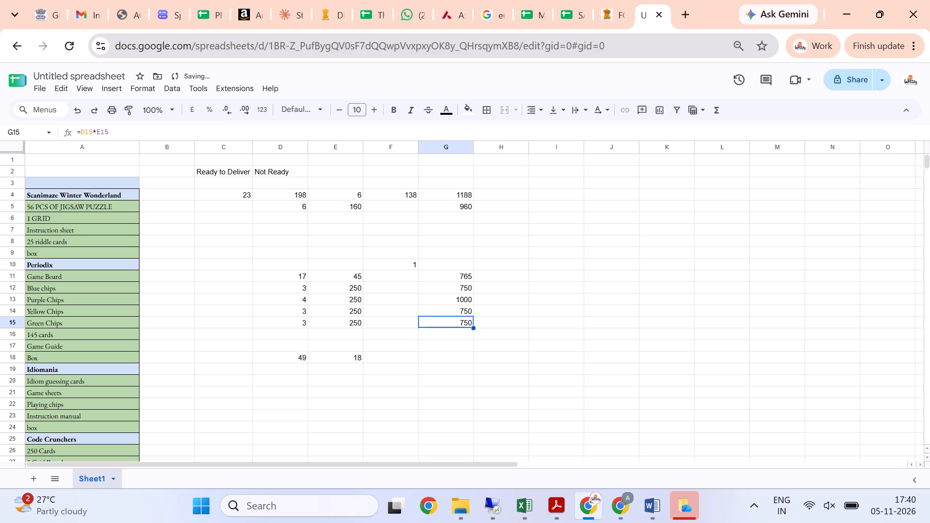
key("ctrl+c")
key("Down")
key("Down")
key("Down")
key("ctrl+v")
key("Right")
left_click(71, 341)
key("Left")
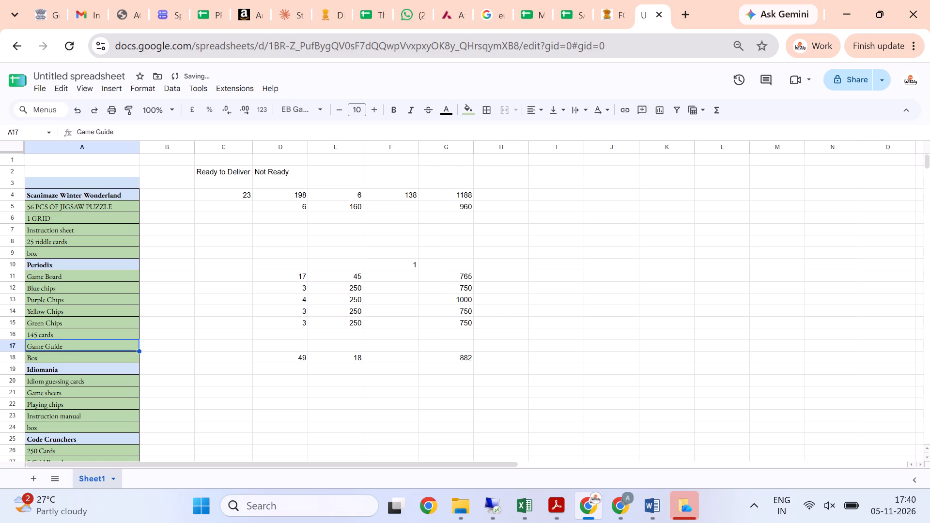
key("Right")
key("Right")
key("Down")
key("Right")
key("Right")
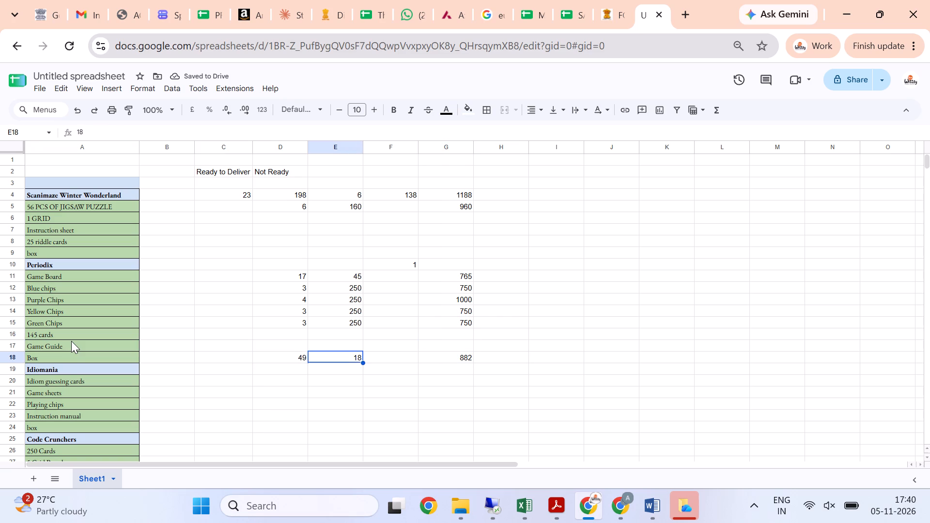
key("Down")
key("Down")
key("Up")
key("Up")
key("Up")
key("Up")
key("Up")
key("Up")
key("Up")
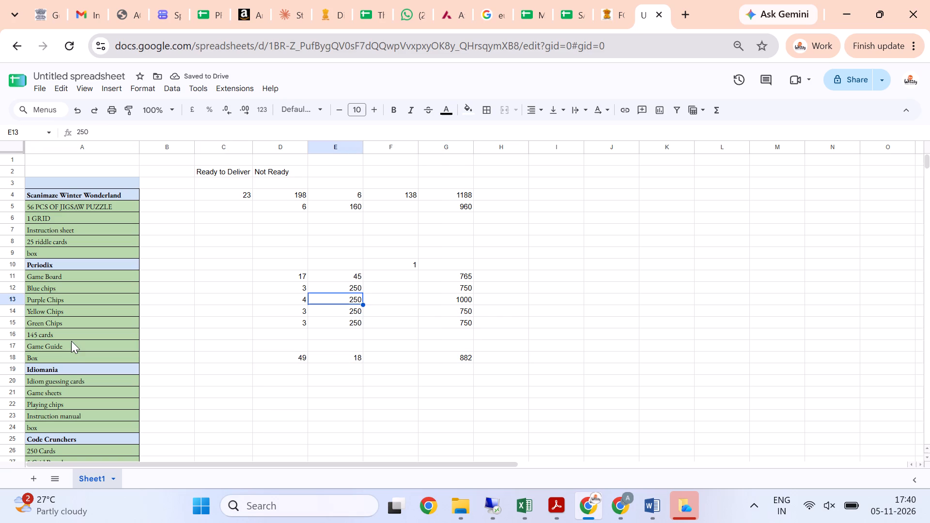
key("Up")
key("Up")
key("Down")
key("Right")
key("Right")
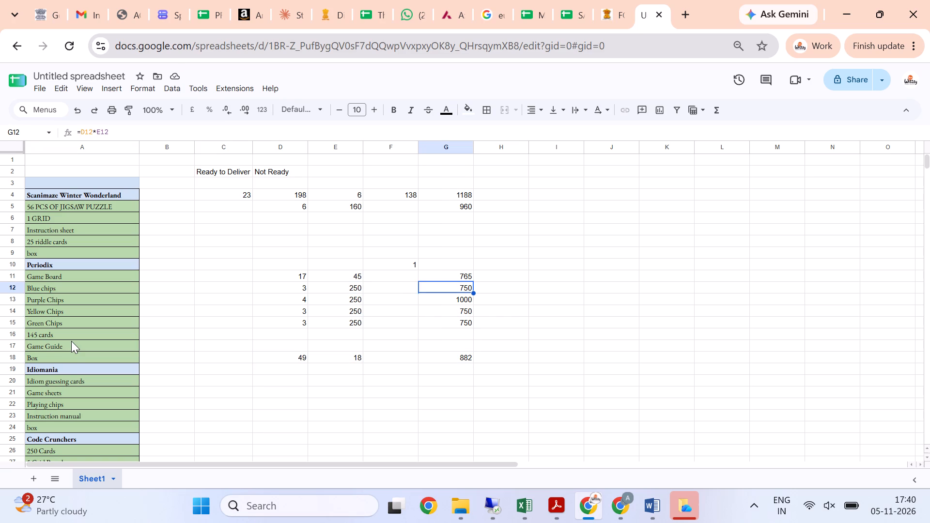
Select the Periodix component amounts in G11:G18 to check their sum.
key("Up")
key("Up")
key("Down")
key("shift+Down")
key("shift+Down")
key("shift+Down")
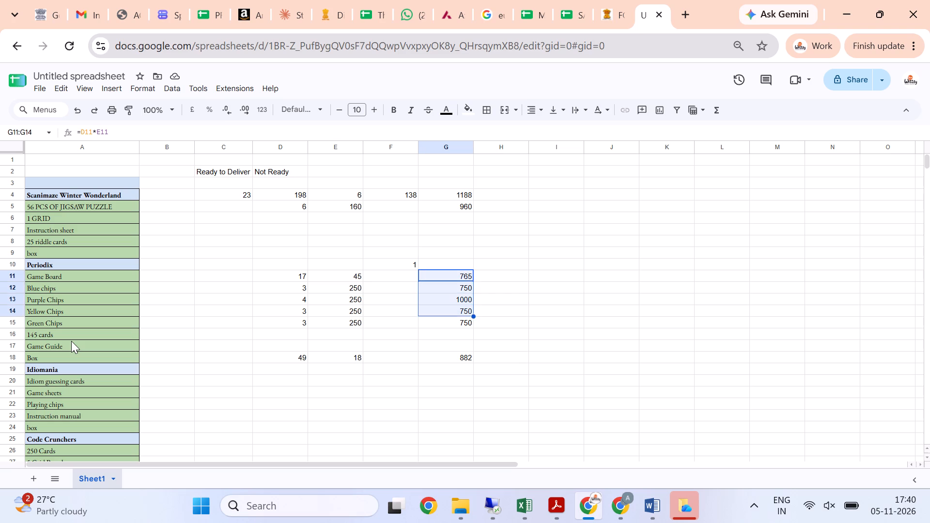
key("shift+Down")
key("shift+Down")
key("shift+Down")
key("shift+Down")
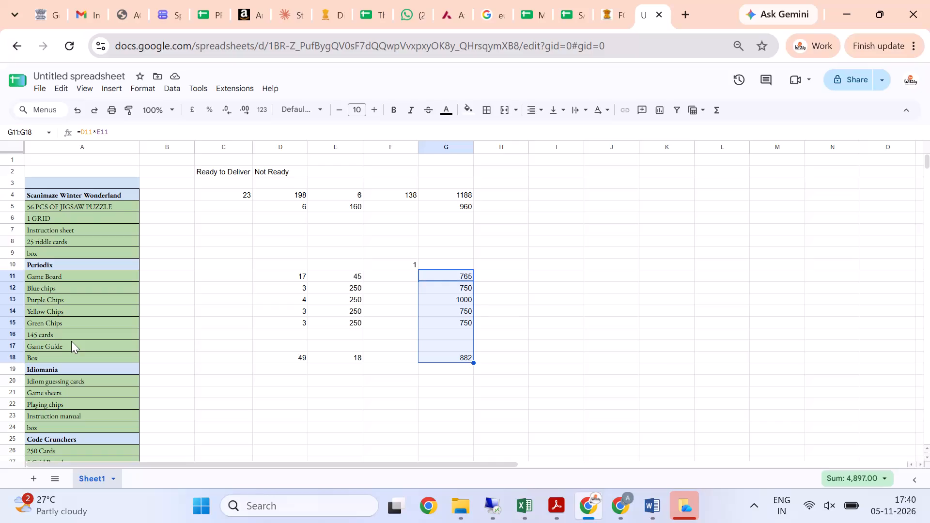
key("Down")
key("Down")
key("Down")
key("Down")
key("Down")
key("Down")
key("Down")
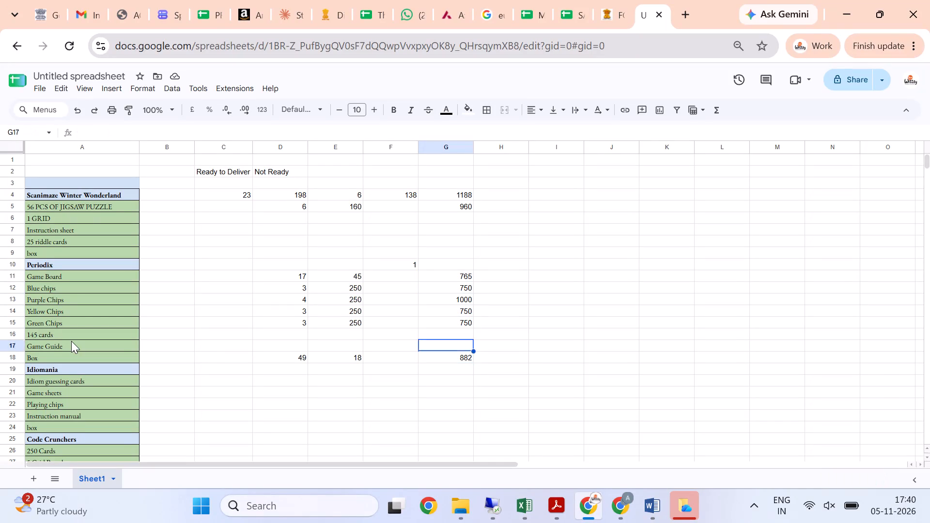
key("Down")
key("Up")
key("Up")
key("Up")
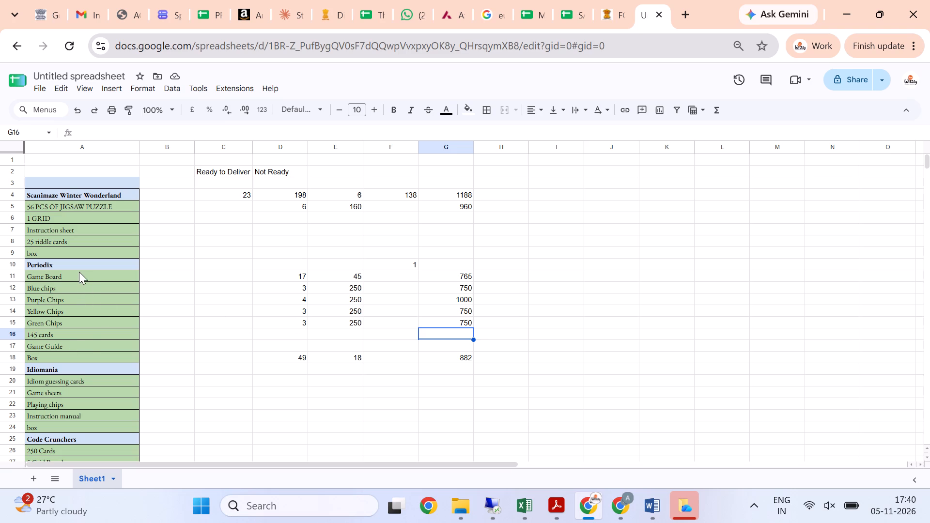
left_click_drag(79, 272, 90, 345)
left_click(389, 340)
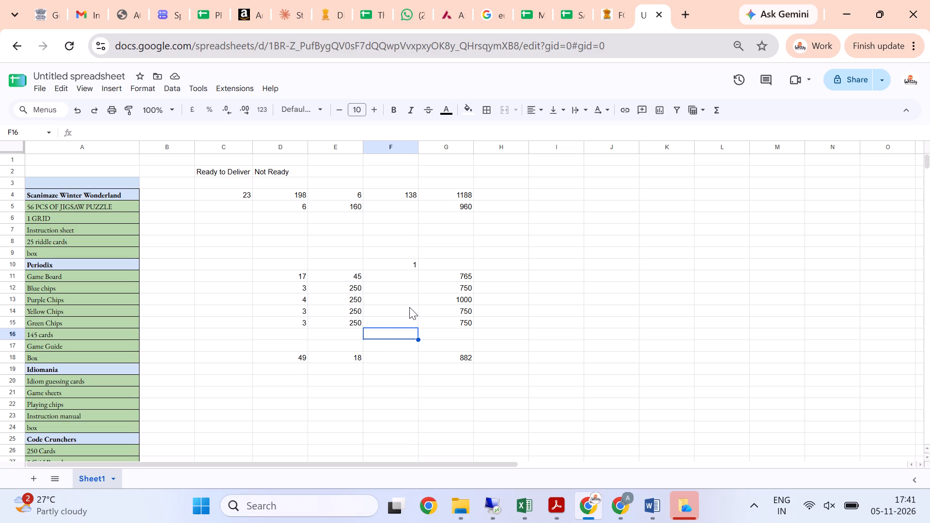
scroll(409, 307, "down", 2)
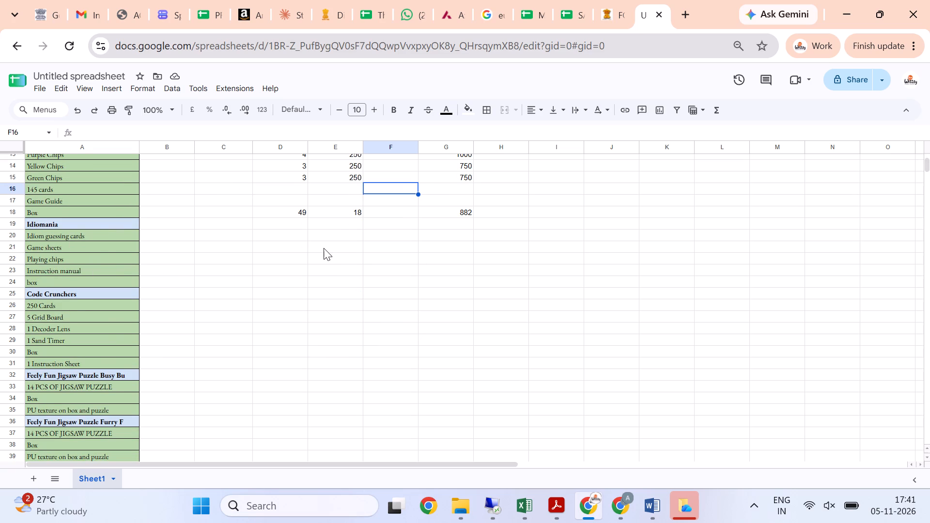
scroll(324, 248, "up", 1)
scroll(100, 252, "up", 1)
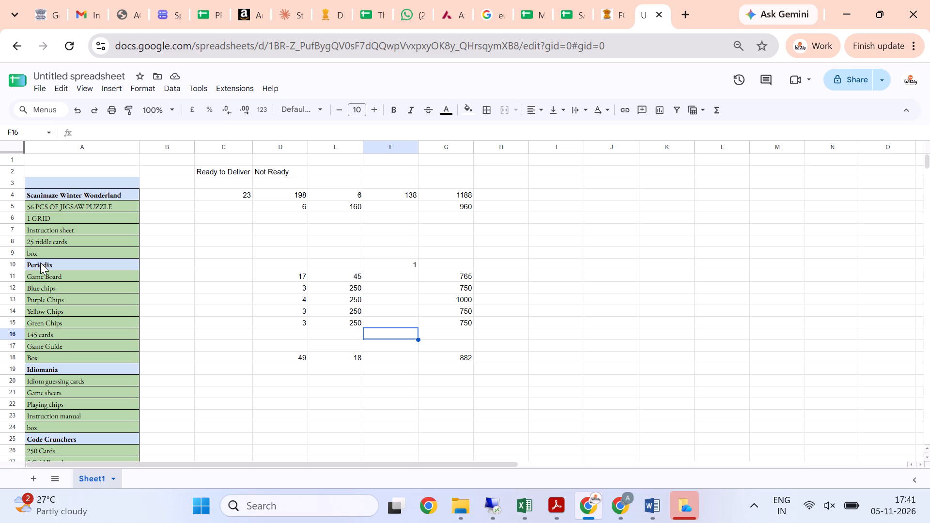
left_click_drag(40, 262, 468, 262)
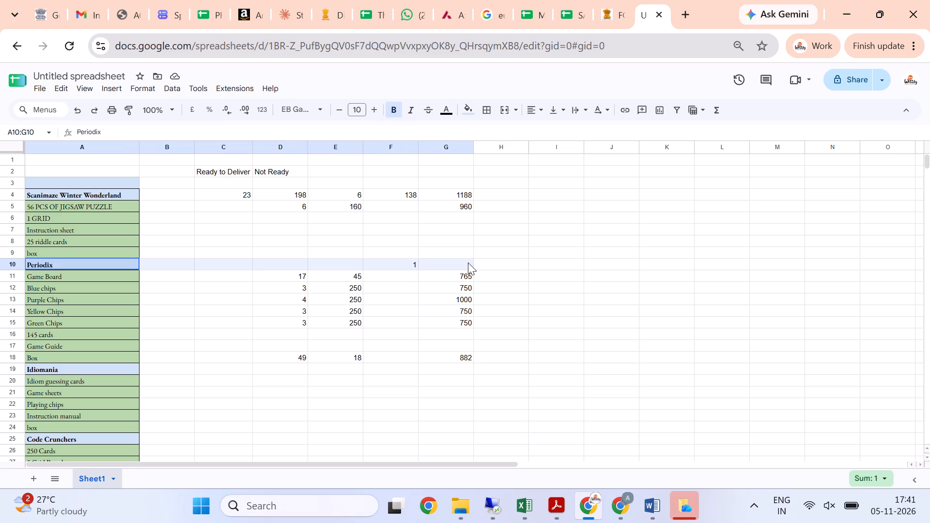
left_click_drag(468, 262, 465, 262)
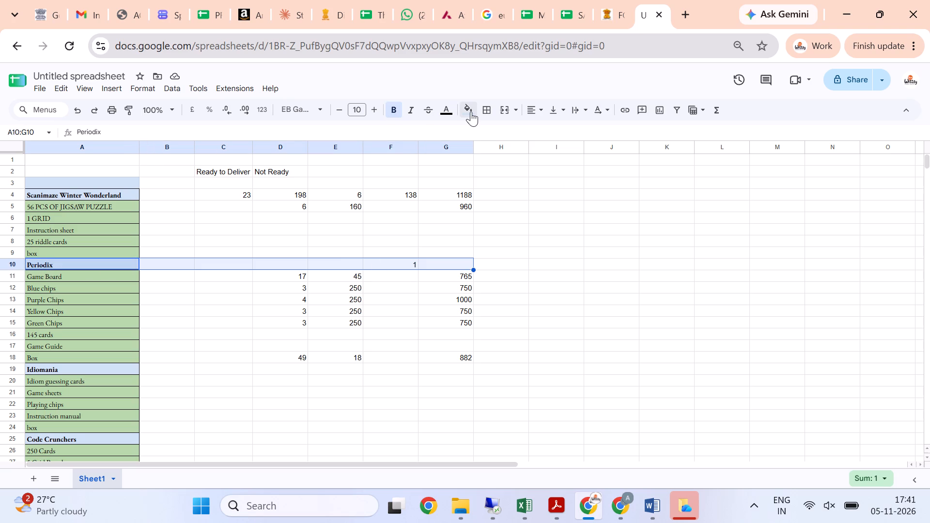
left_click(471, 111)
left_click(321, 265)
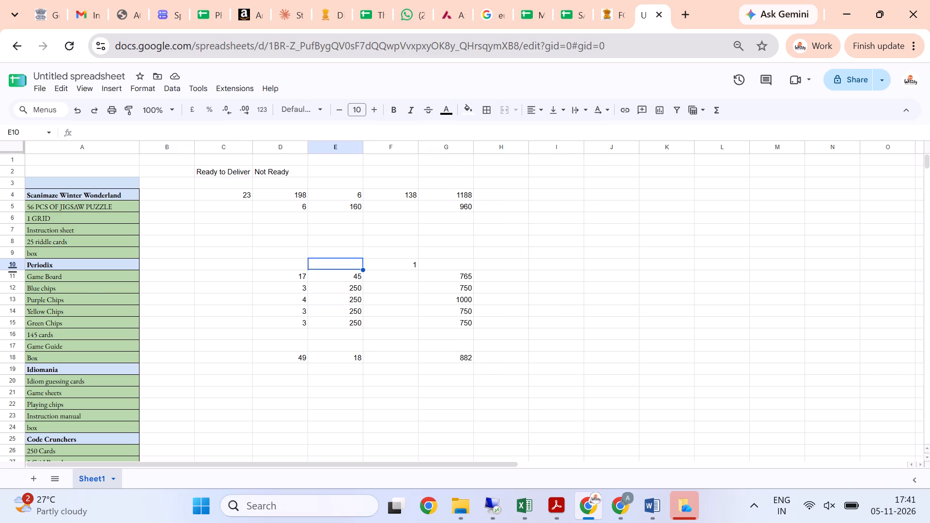
Fill the Periodix heading row, A10:G10, with the same light blue as its name cell.
left_click_drag(39, 263, 459, 263)
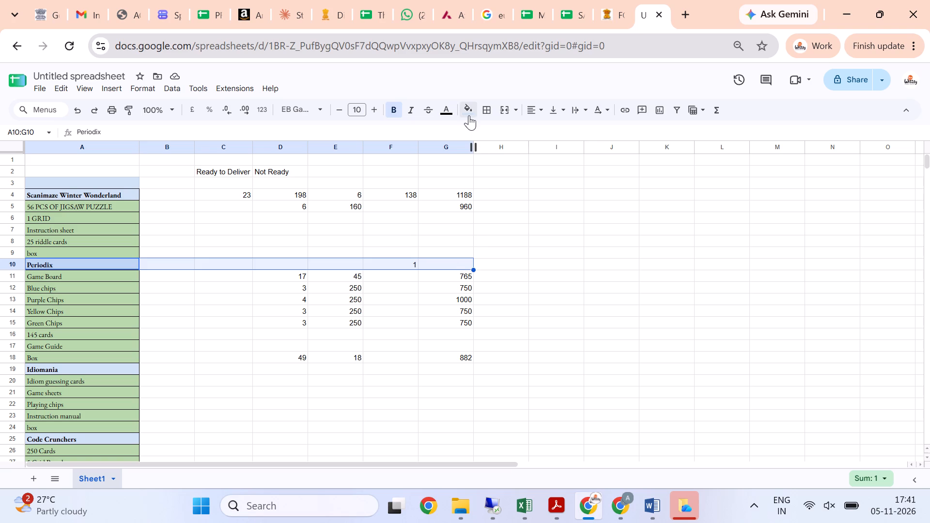
left_click(469, 112)
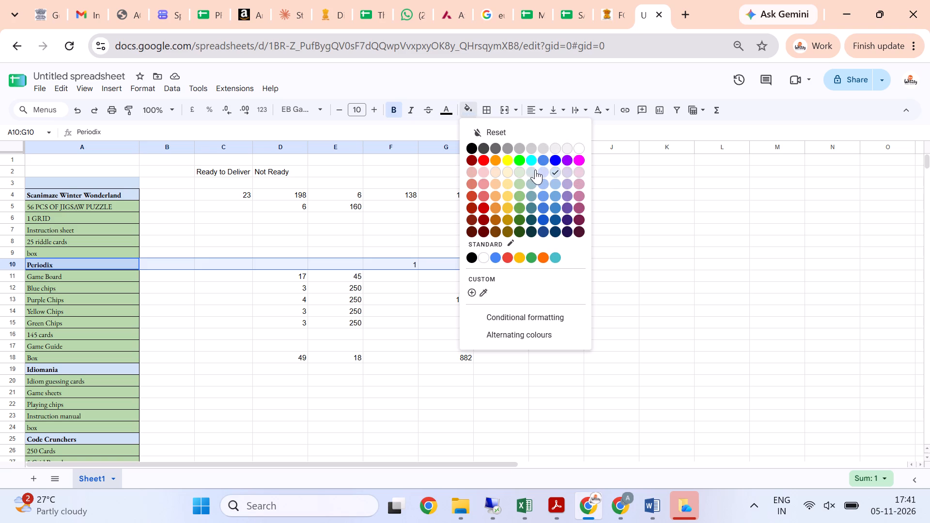
left_click(557, 169)
left_click(512, 221)
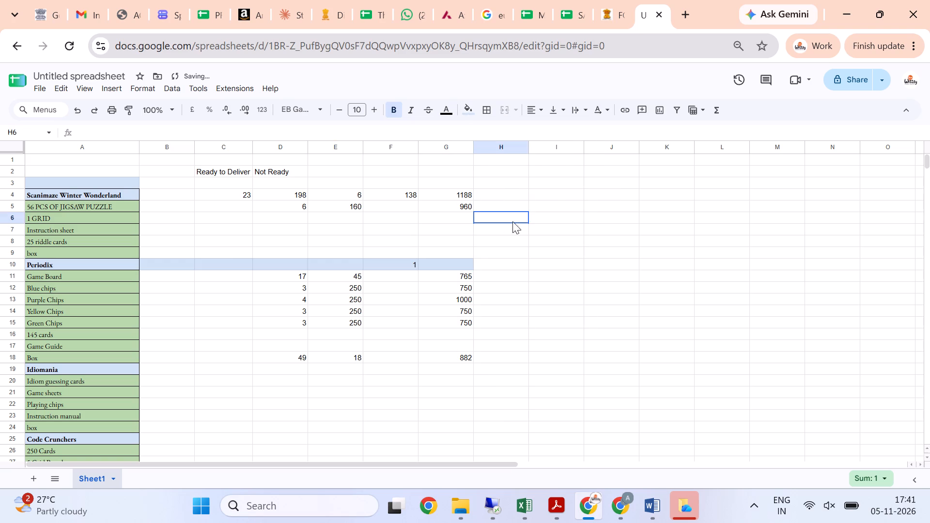
Fill the Scanimaze Winter Wonderland heading row, A4:G4, with the same light blue as its name cell.
left_click_drag(32, 193, 418, 191)
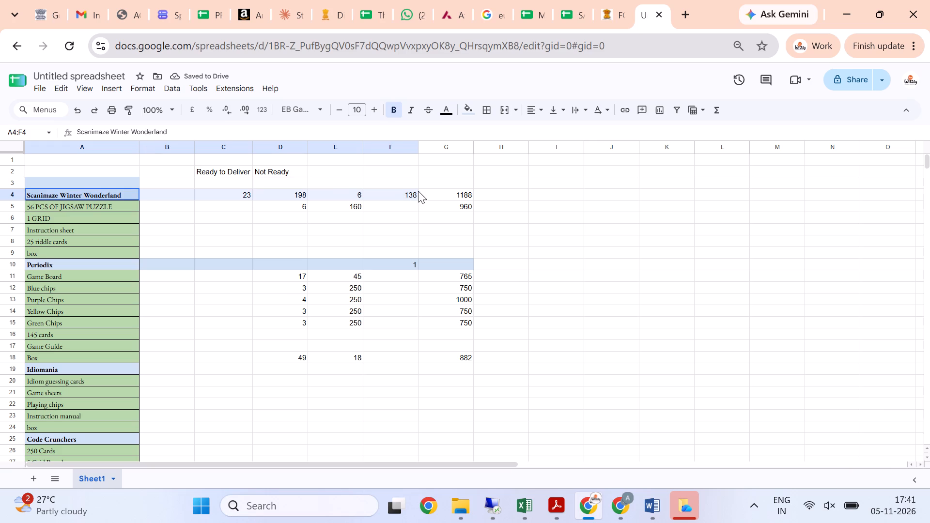
left_click_drag(418, 191, 448, 192)
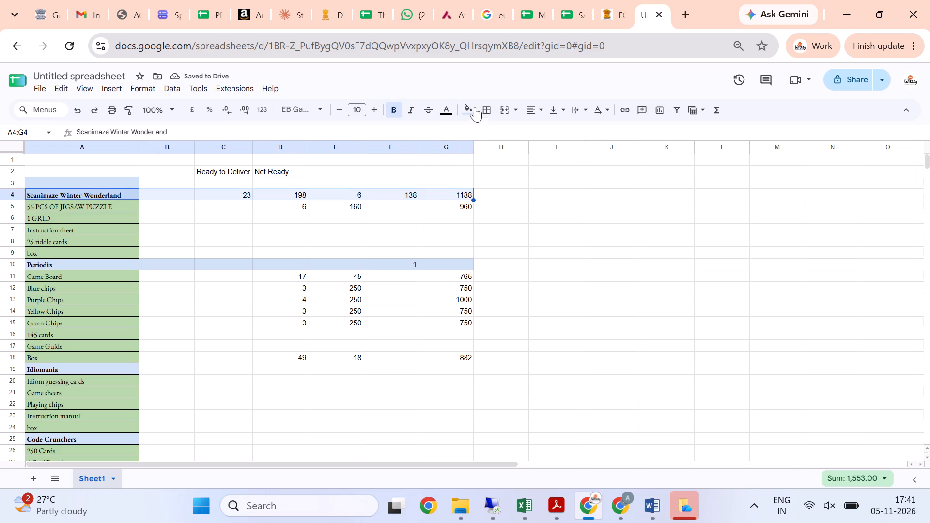
left_click(475, 107)
left_click(555, 172)
scroll(370, 167, "down", 3)
scroll(386, 212, "up", 4)
left_click(382, 230)
scroll(382, 230, "down", 1)
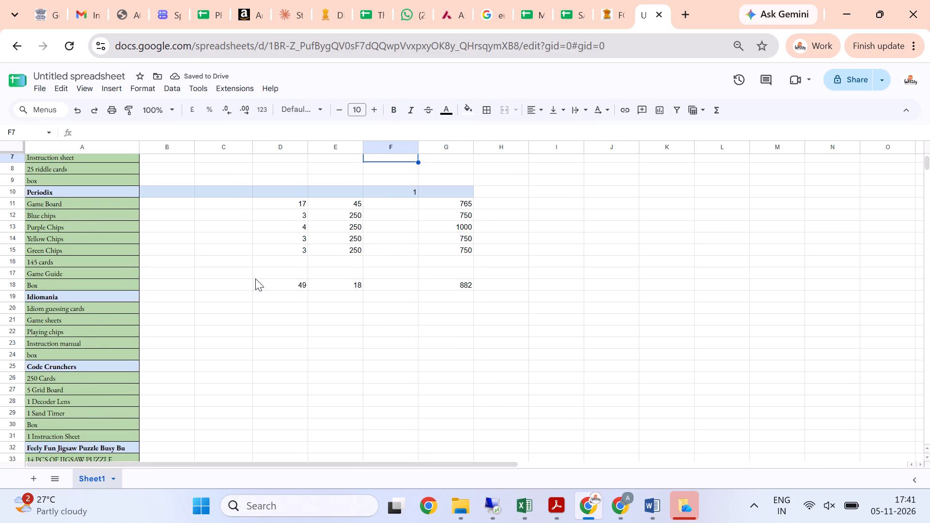
scroll(363, 284, "up", 1)
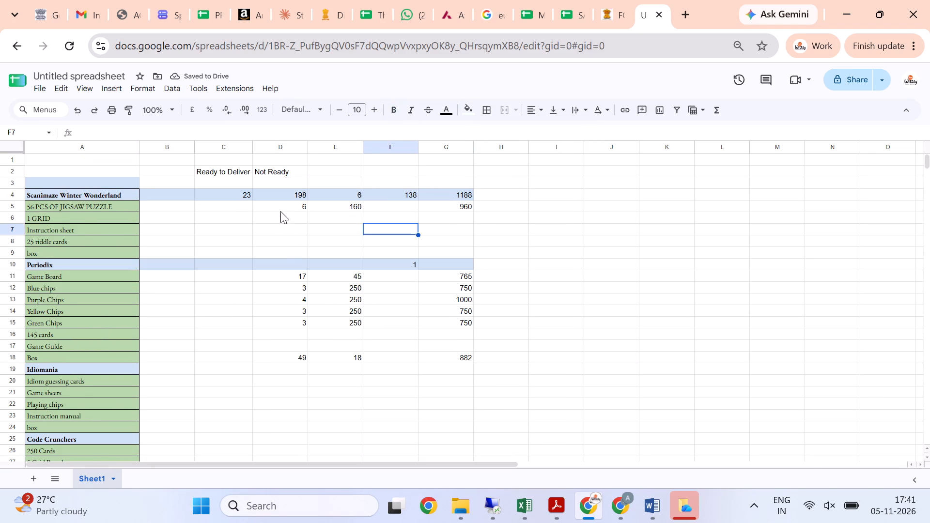
For the Idiomania row, enter 11 as the Not Ready quantity in D19 and 20 in E19.
left_click(292, 369)
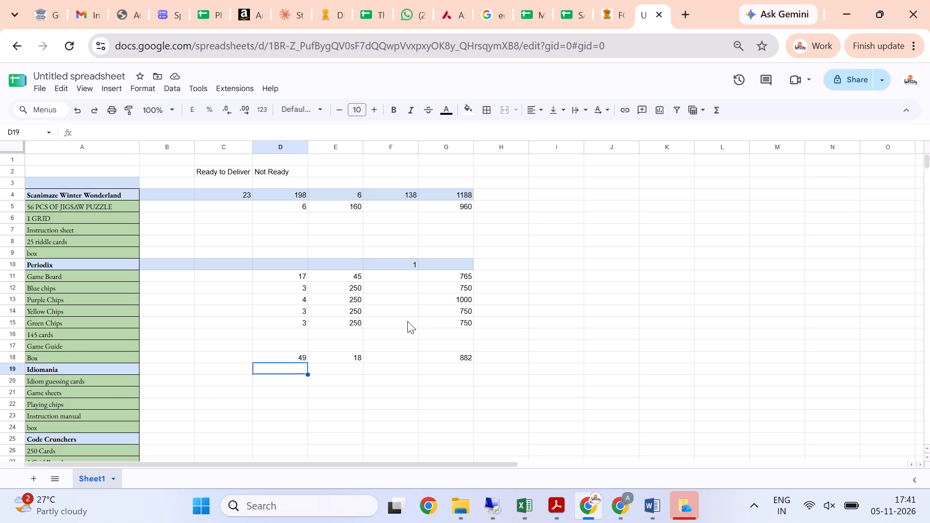
type("11")
key("Right")
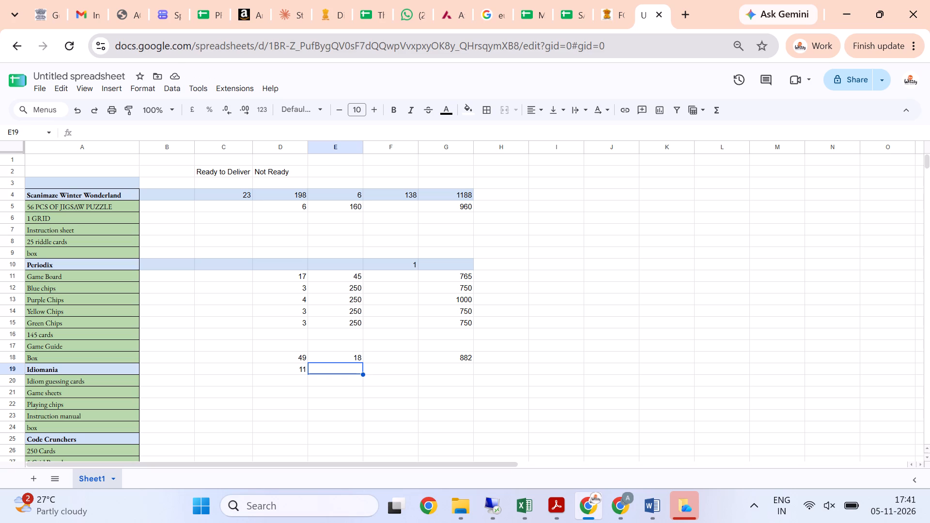
type("20")
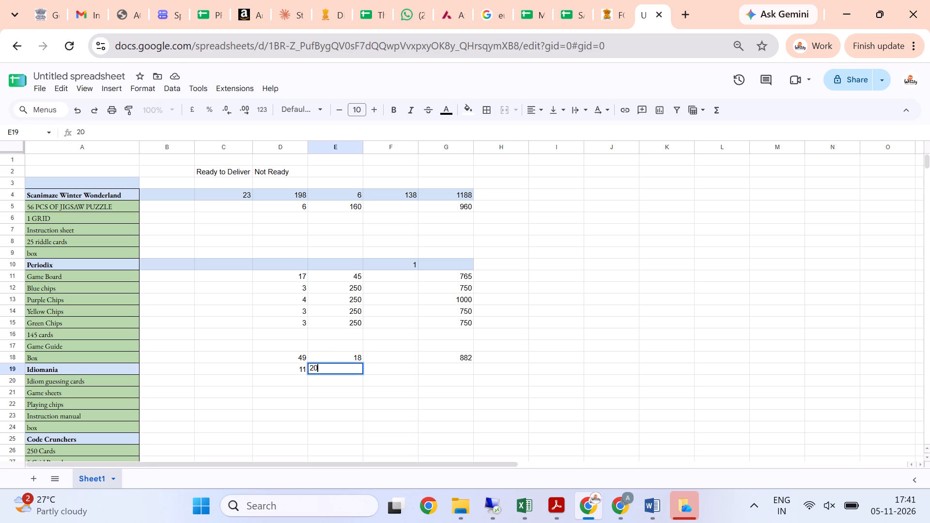
key("Right")
Copy the Periodix Box amount formula from G18 into G19 for the Idiomania row.
key("Right")
key("Up")
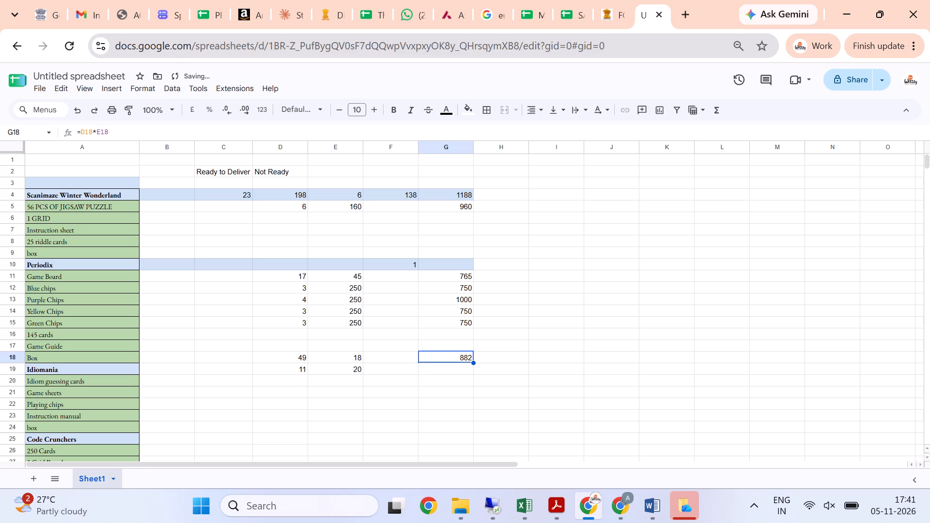
key("ctrl+c")
key("Down")
key("ctrl+v")
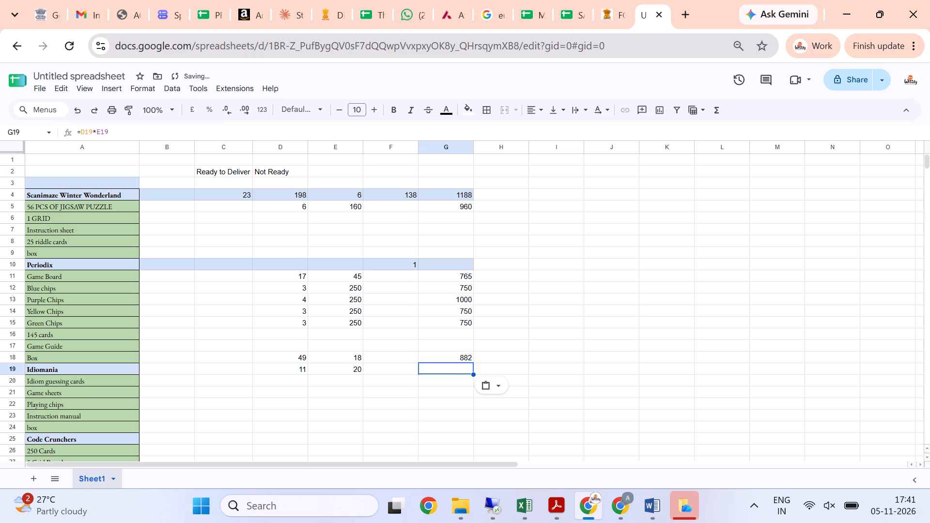
Extend the Idiomania amount formula in G19 by adding 12, making it =D19*E19+12.
left_click(163, 131)
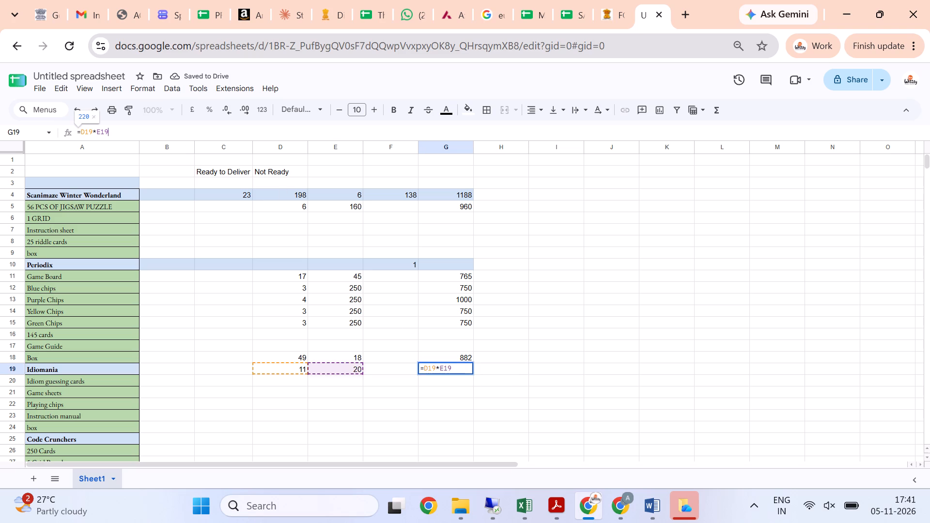
key("shift+plus")
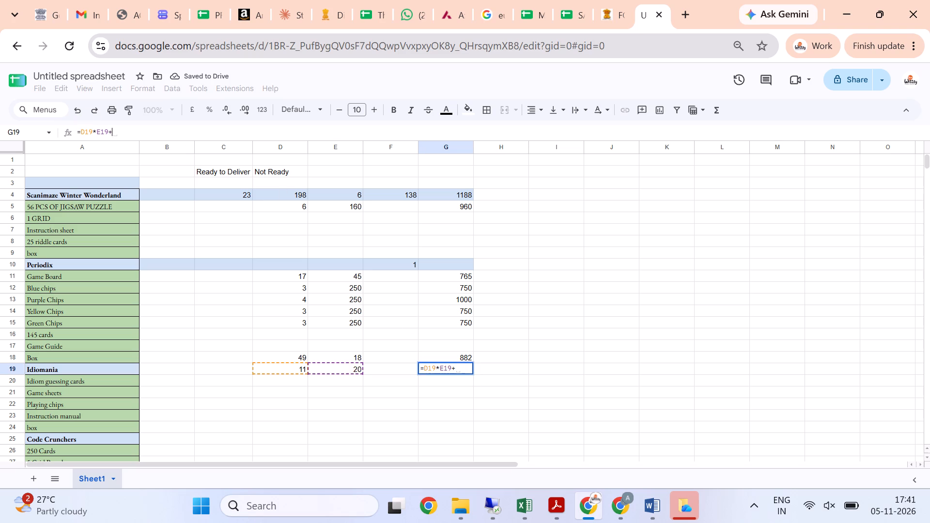
type("12")
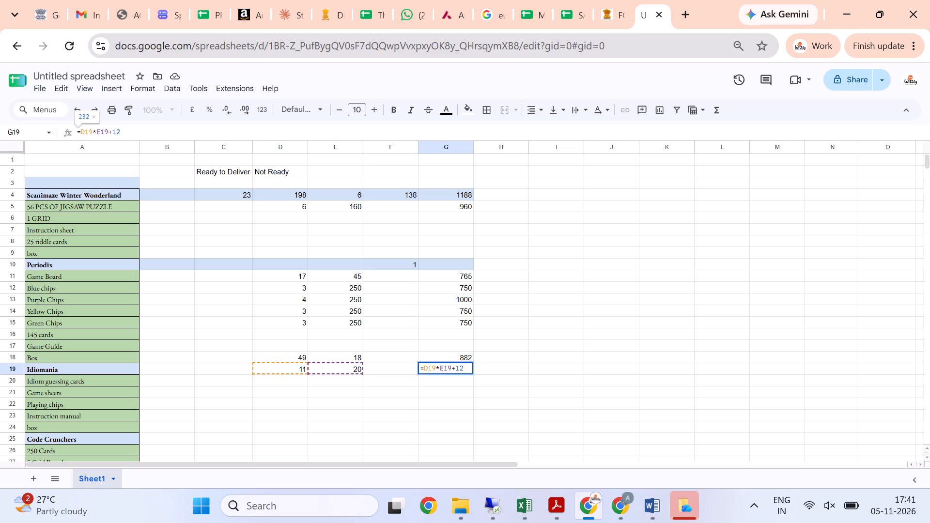
key("Return")
key("Up")
key("Down")
key("Up")
key("Down")
key("Down")
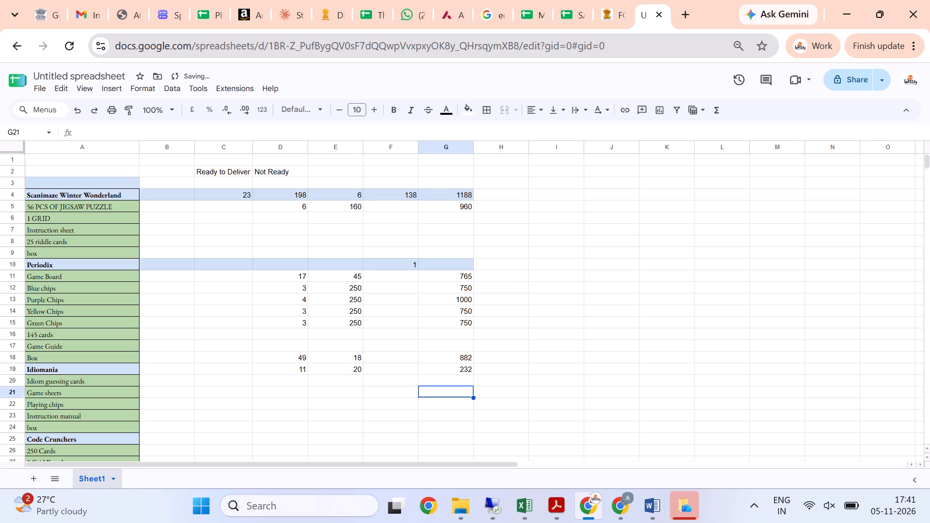
key("Up")
key("Up")
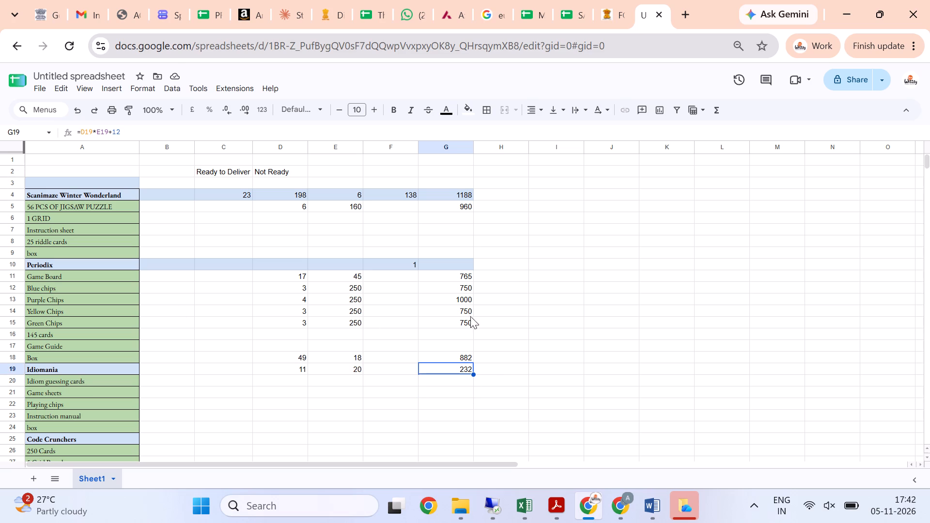
left_click(511, 368)
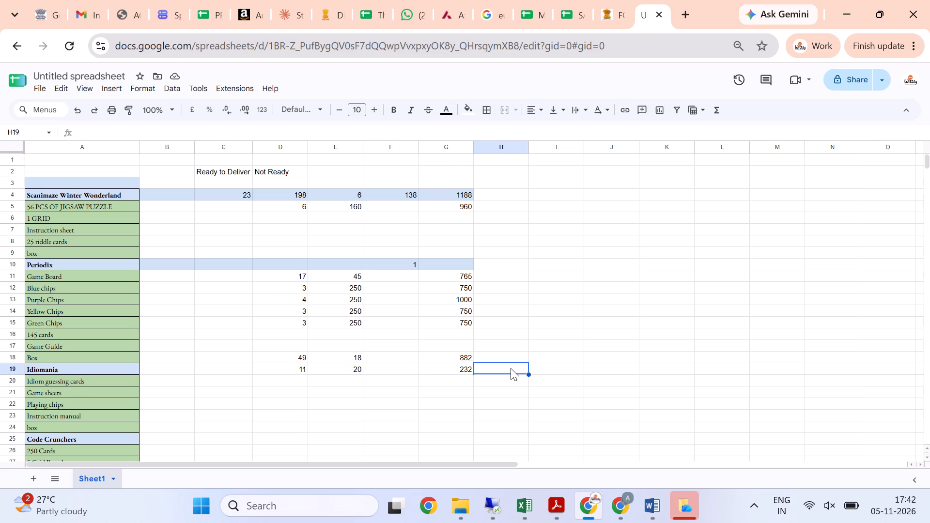
left_click(511, 368)
Fill the Idiomania heading row, A19:G19, with the same light blue as its name cell.
left_click_drag(38, 367, 452, 366)
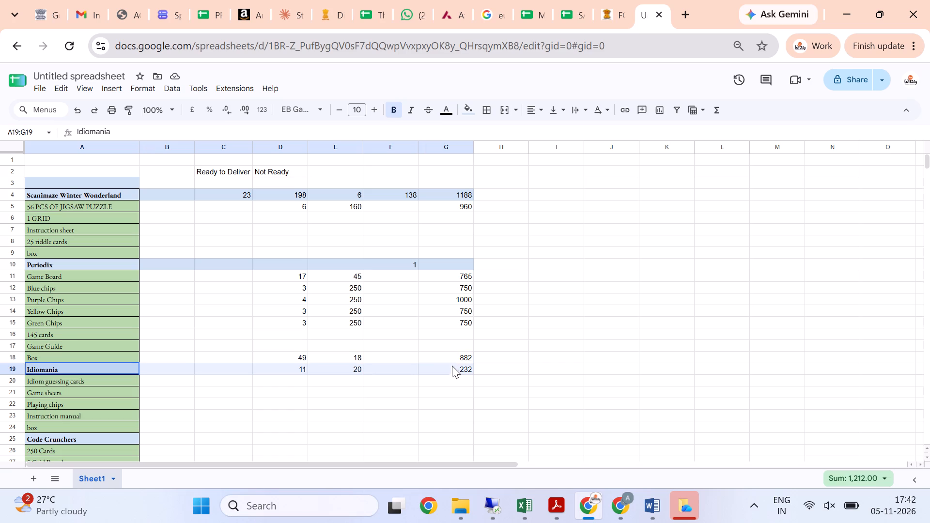
left_click_drag(452, 366, 452, 366)
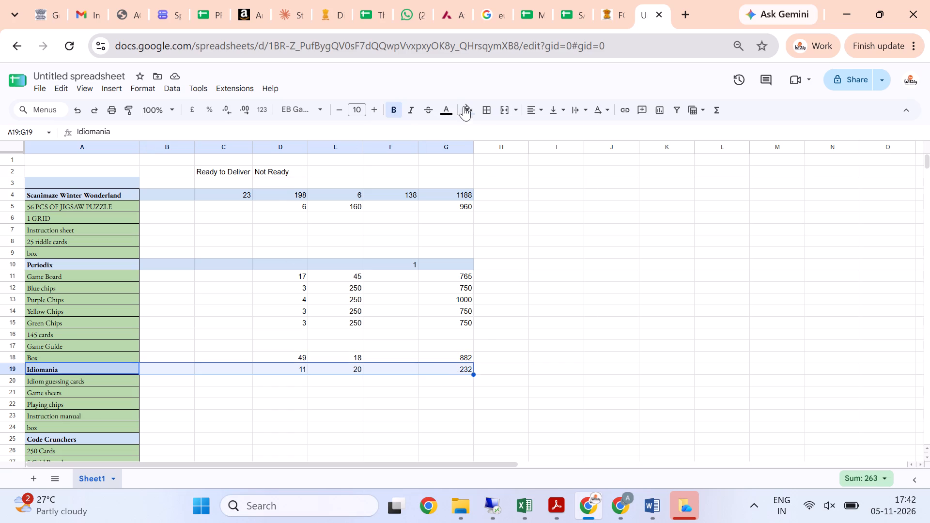
left_click(464, 106)
left_click(558, 170)
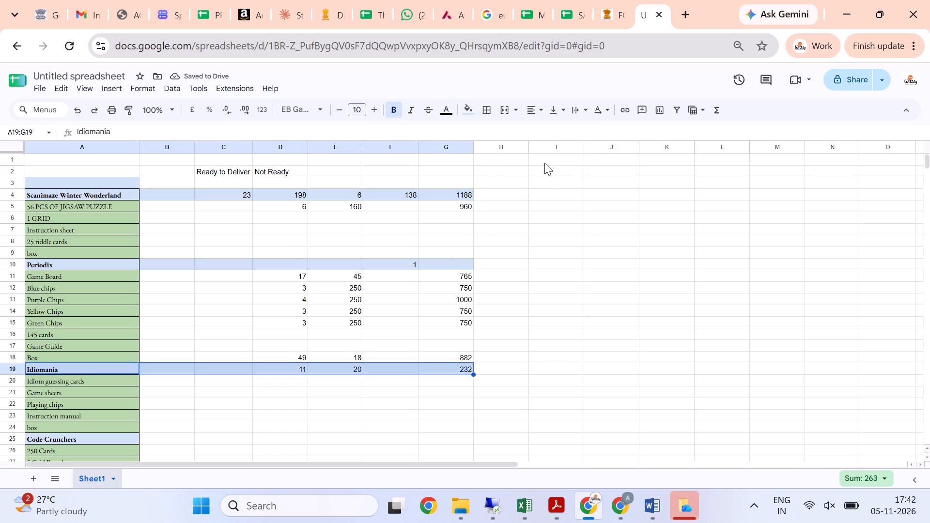
left_click(573, 219)
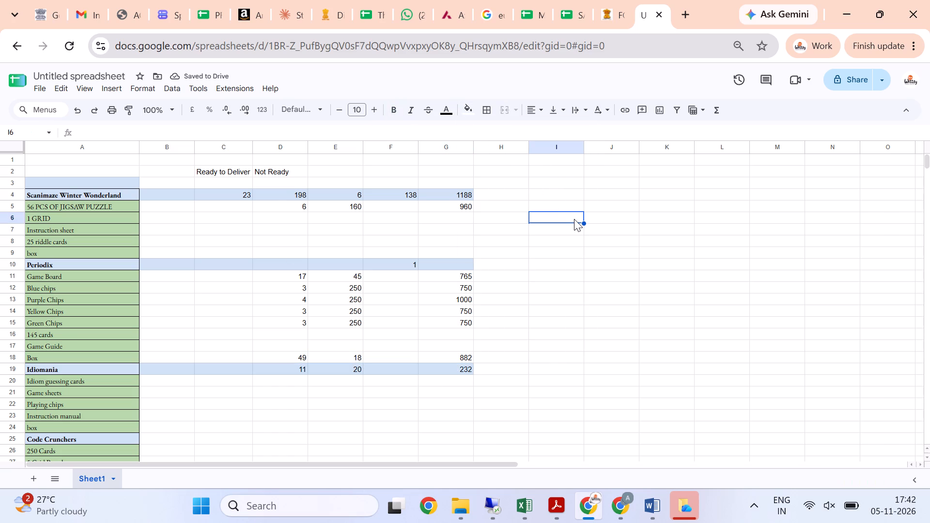
scroll(425, 375, "down", 1)
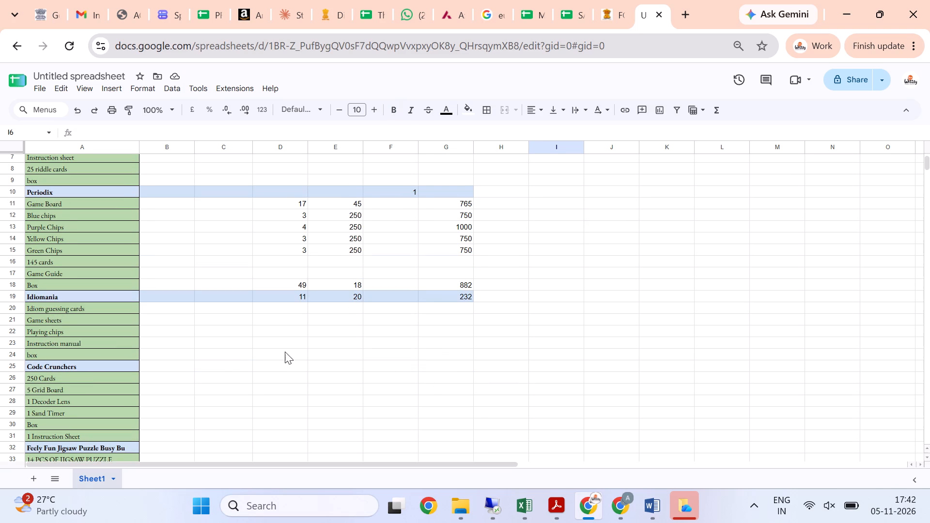
left_click(463, 344)
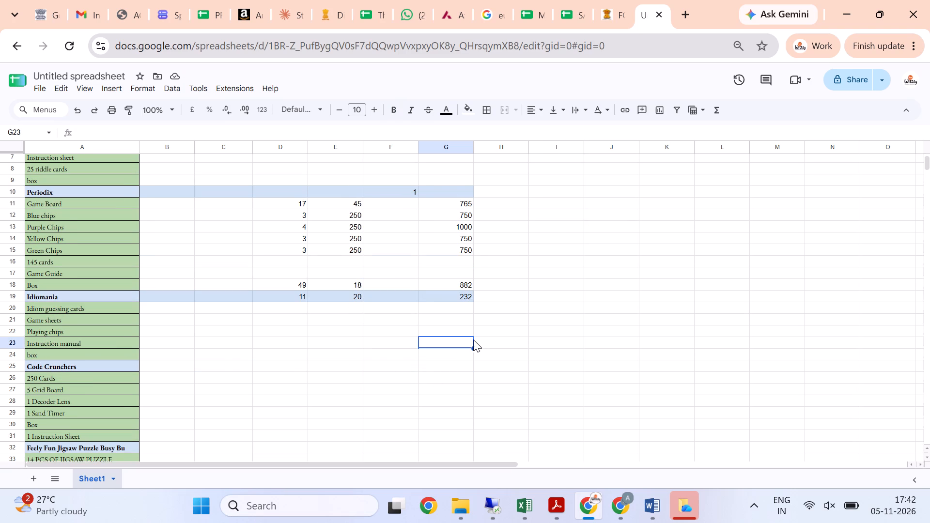
Enter 12 in G24 as the amount for the Idiomania box row.
key("Down")
key("Left")
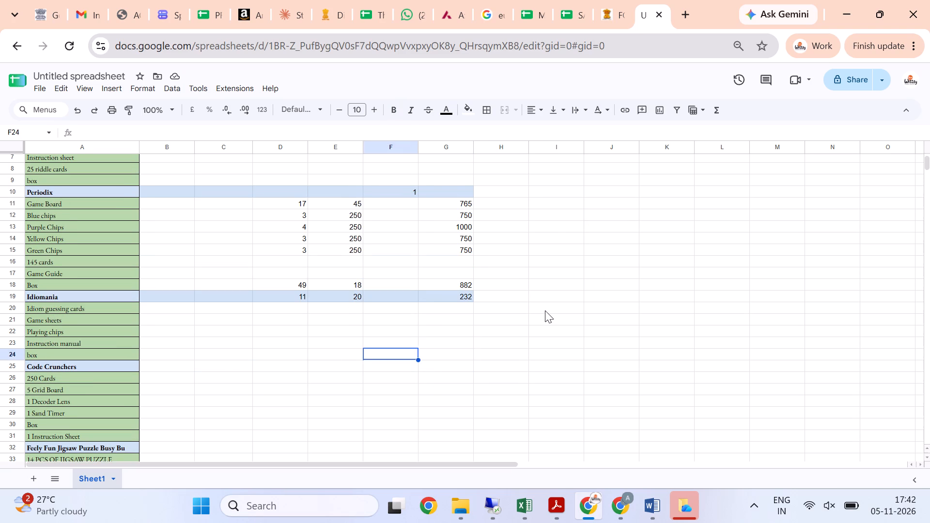
key("Left")
key("Left")
key("Left")
key("Left")
key("Right")
key("Right")
key("Right")
key("Right")
key("Right")
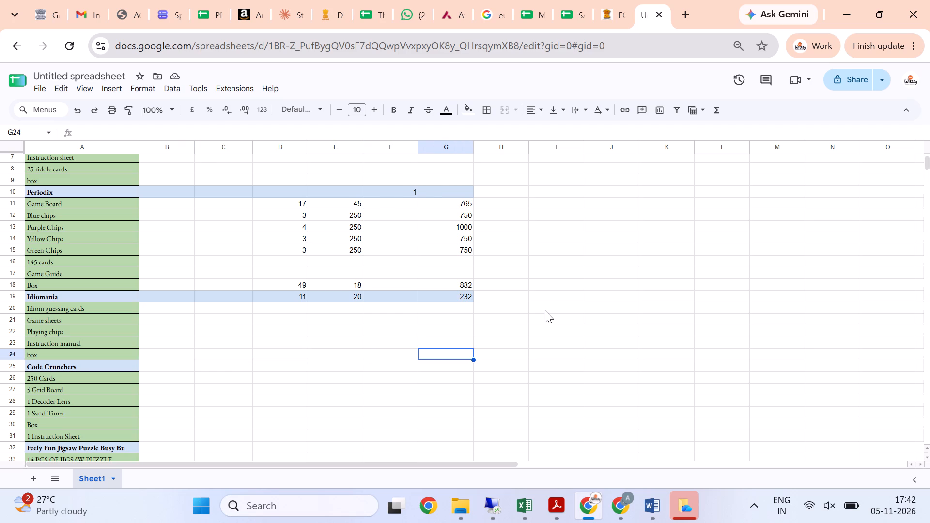
key("1")
key("2")
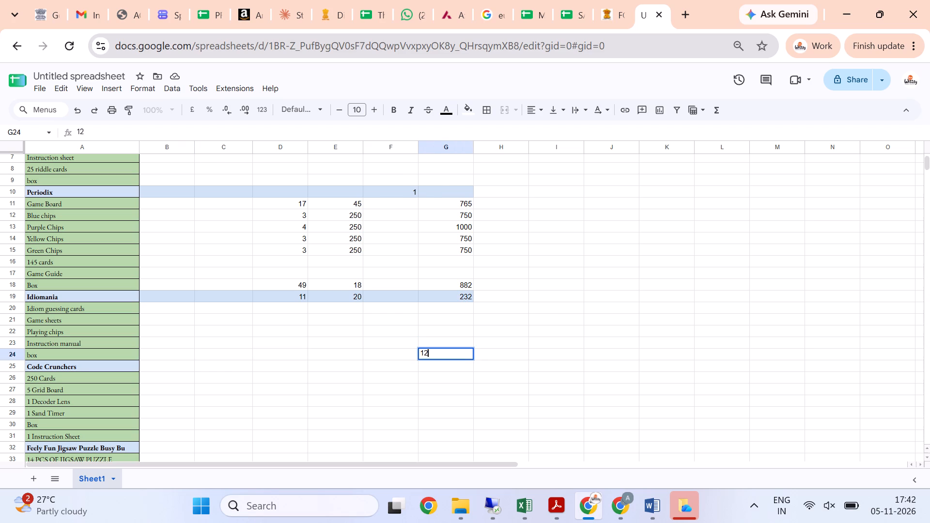
key("Up")
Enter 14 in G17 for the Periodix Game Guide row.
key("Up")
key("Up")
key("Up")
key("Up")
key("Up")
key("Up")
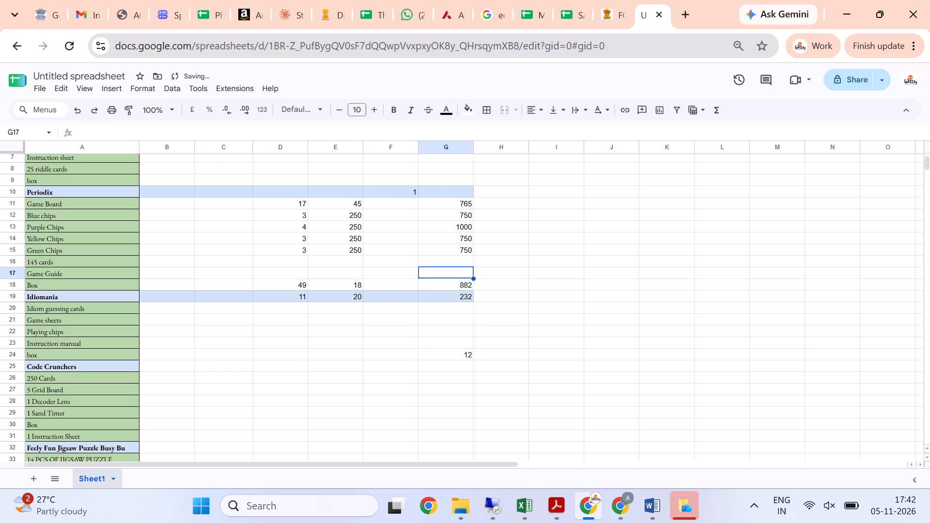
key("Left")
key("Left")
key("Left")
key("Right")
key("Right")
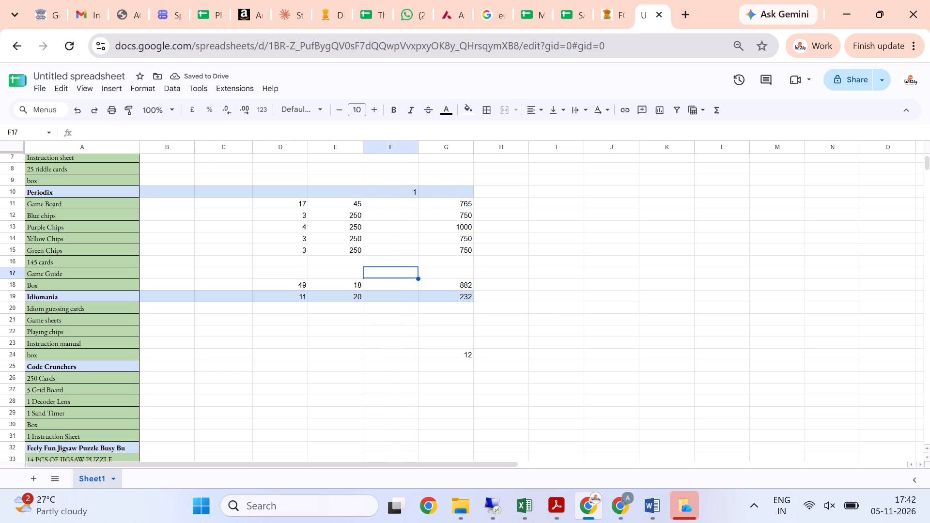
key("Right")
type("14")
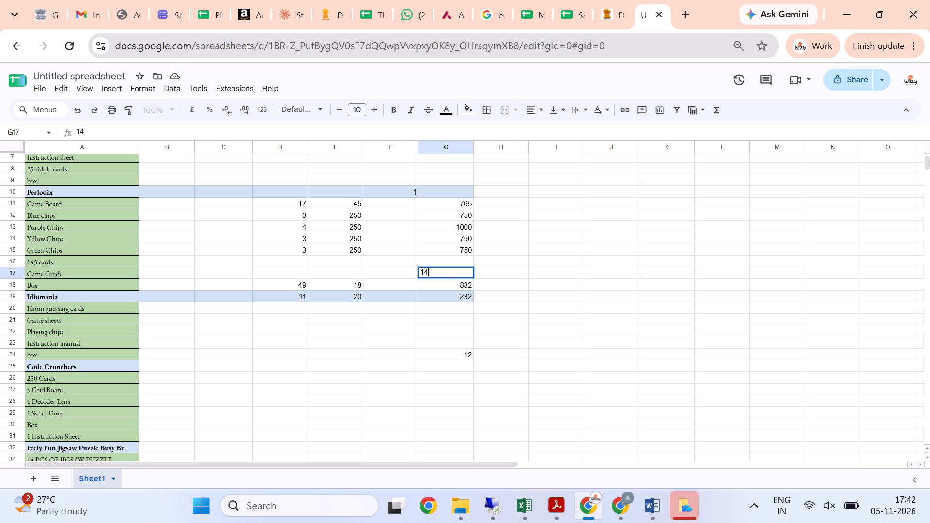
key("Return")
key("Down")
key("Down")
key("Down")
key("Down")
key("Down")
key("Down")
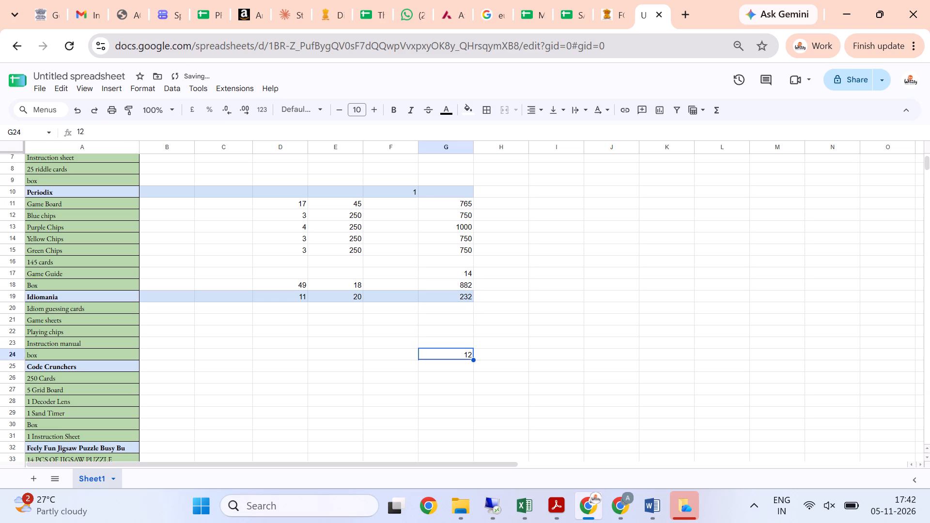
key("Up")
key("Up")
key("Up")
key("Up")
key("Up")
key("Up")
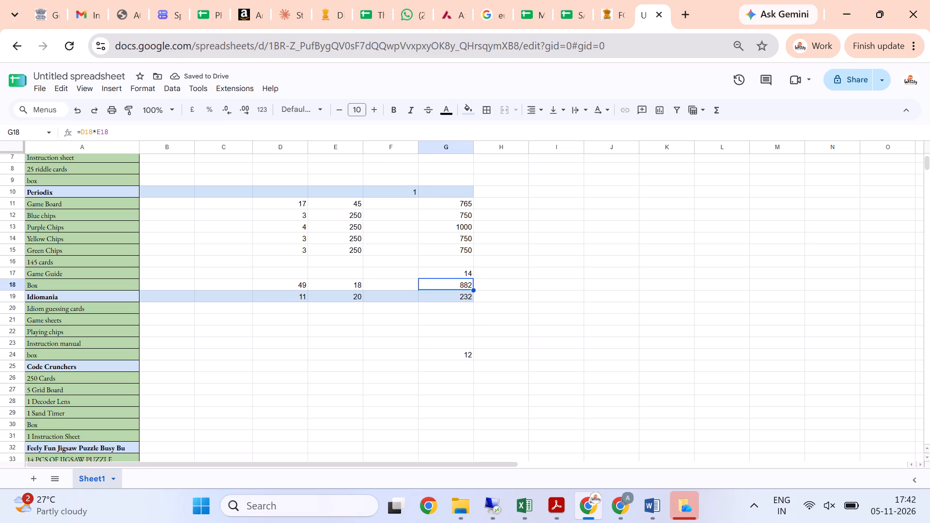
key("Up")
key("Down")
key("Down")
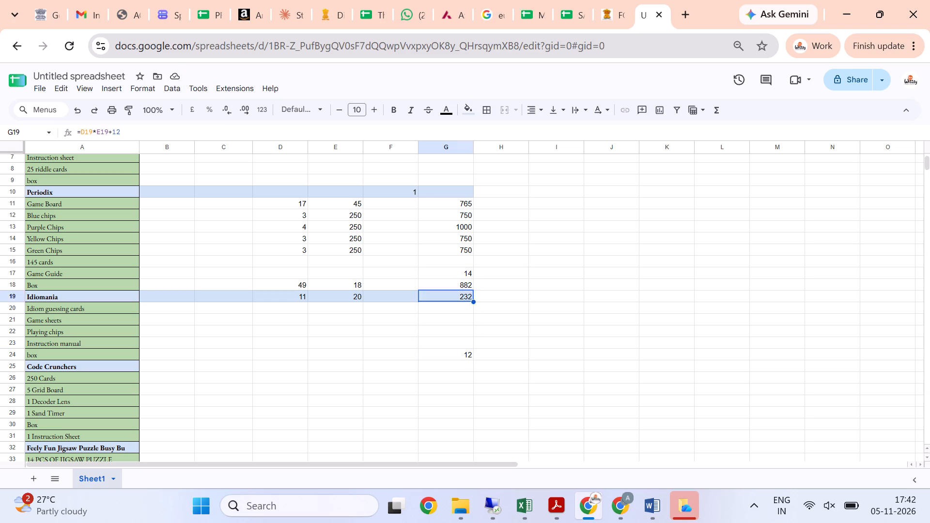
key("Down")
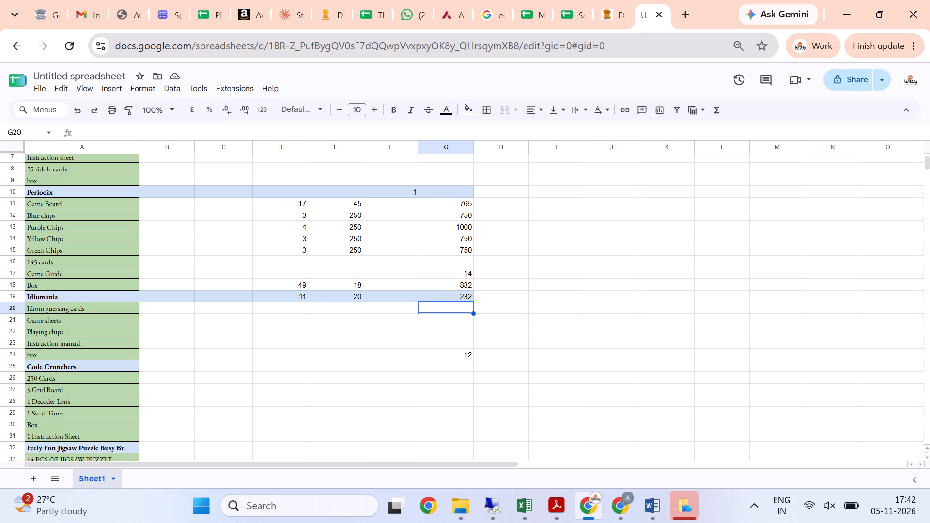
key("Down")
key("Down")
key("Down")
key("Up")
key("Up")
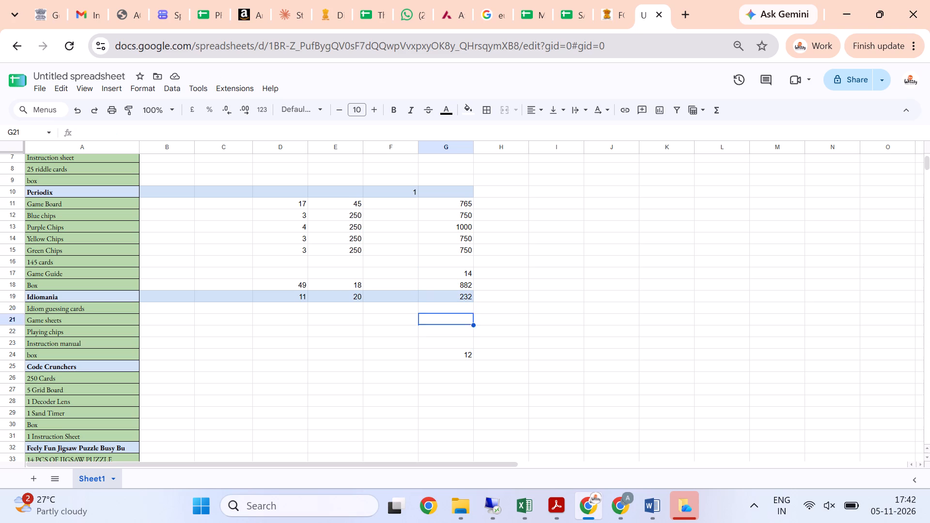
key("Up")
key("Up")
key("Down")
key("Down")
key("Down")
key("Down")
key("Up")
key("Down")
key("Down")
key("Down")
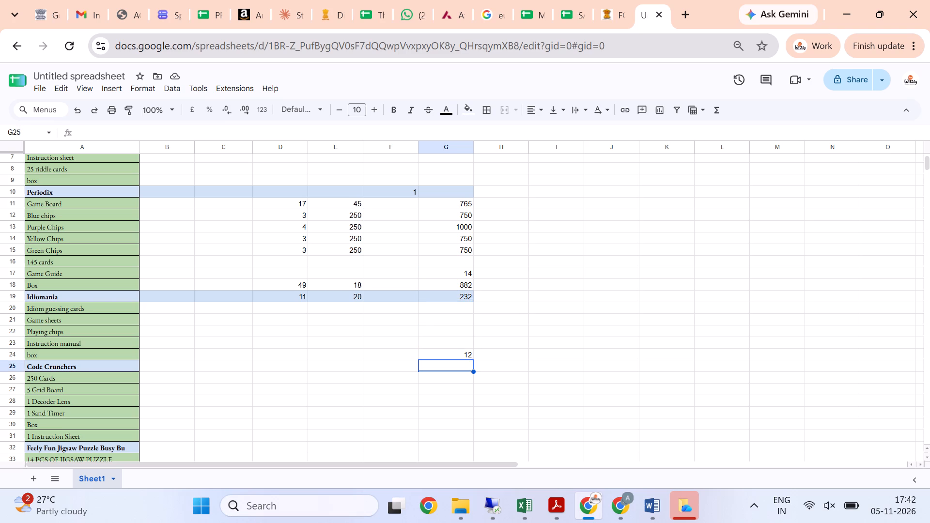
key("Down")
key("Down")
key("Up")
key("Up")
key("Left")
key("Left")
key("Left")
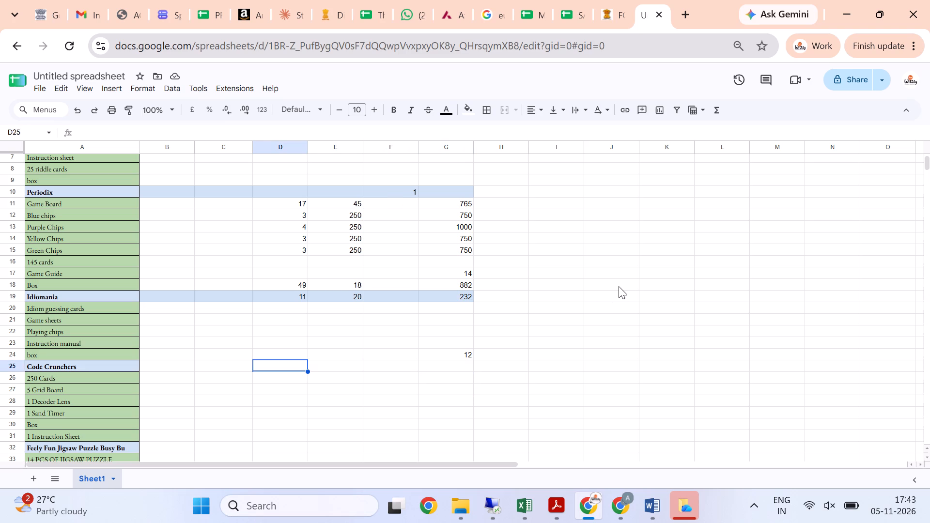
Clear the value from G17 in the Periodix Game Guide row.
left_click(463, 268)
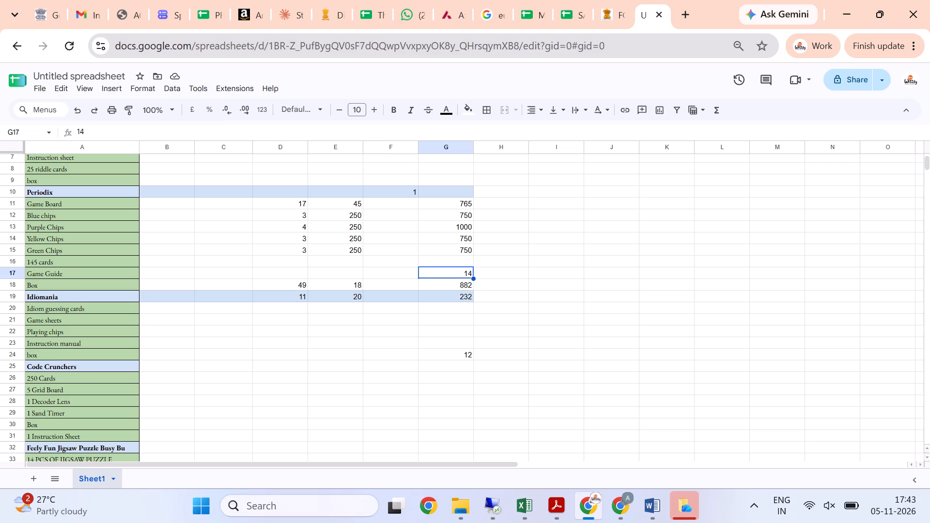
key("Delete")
Enter 14 in F19 of the Idiomania heading row.
scroll(365, 338, "up", 1)
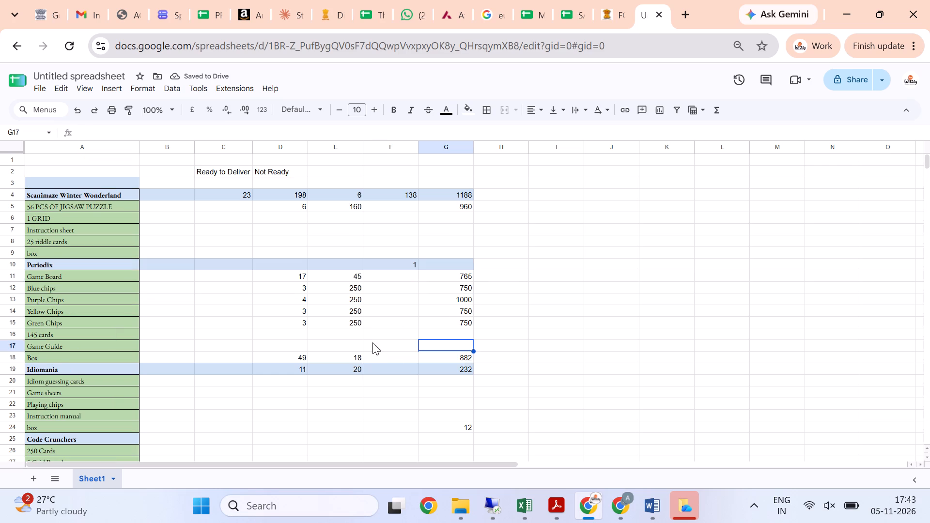
left_click(404, 370)
key("1")
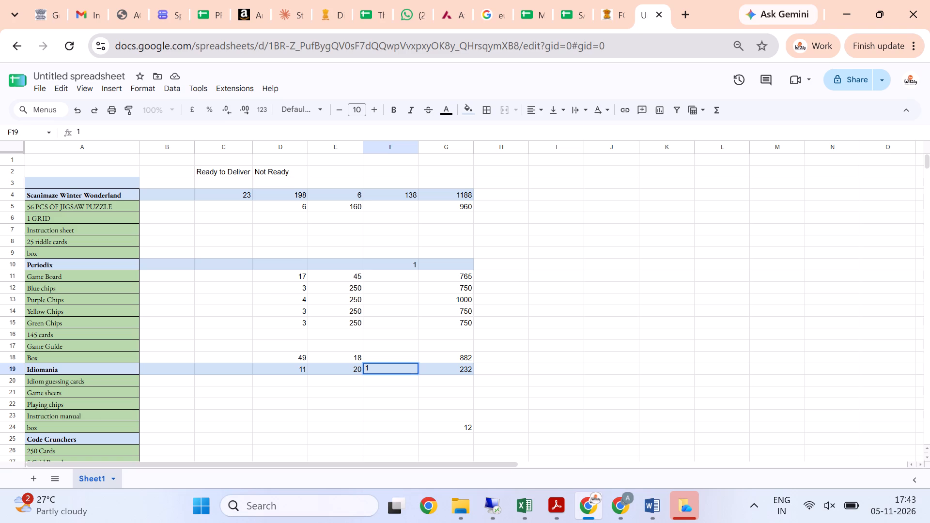
key("4")
key("Return")
Fill the Code Crunchers heading row, A25:G25, with the same light blue as its name cell.
key("Down")
key("Down")
key("Down")
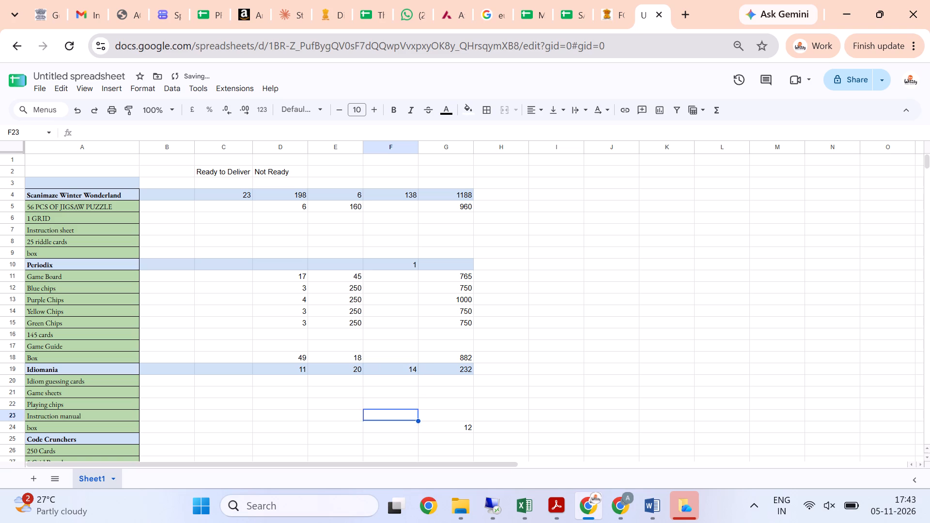
key("Down")
key("Down")
key("Down")
key("Up")
key("Left")
key("Left")
key("Left")
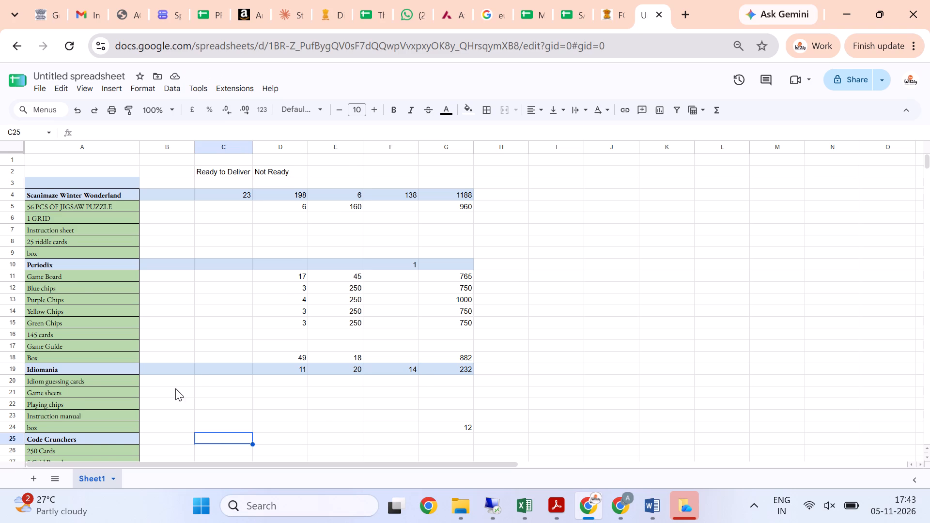
scroll(193, 368, "down", 1)
left_click(5, 363)
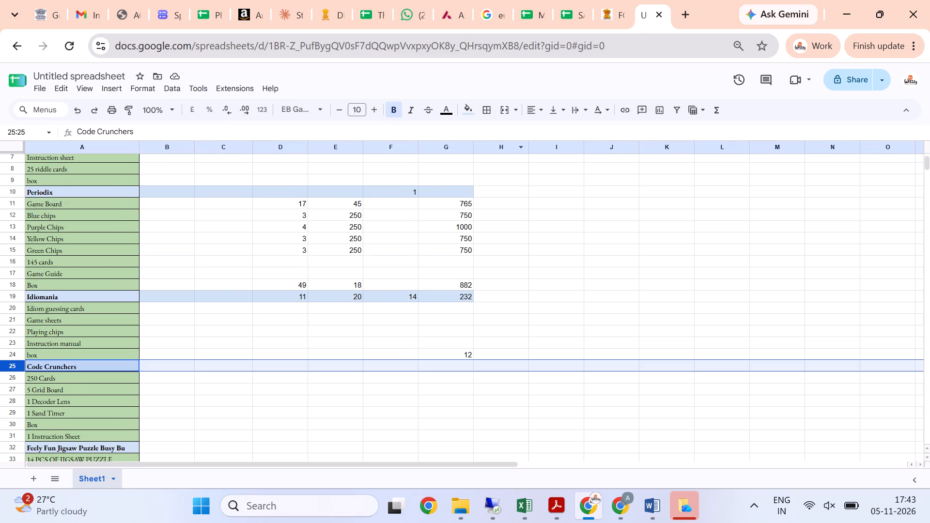
left_click_drag(40, 370, 346, 370)
left_click(329, 386)
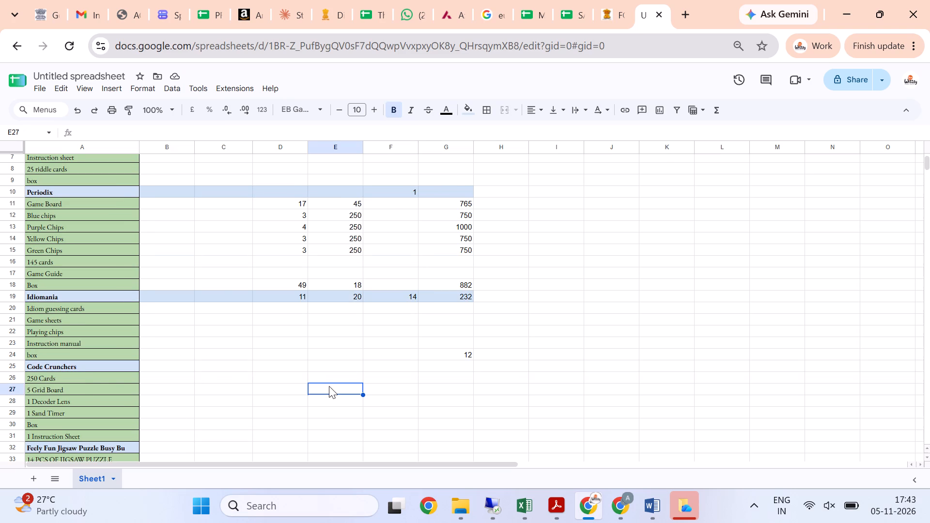
left_click_drag(71, 363, 451, 360)
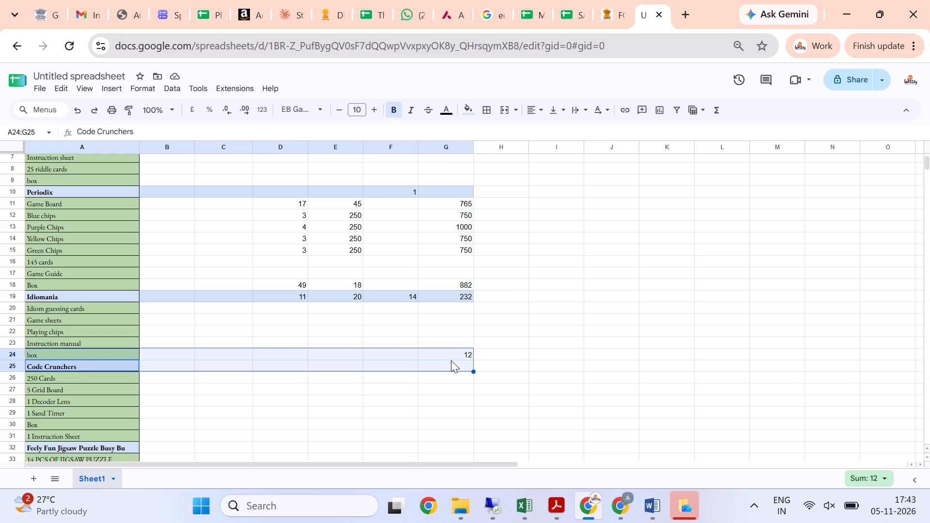
left_click(28, 360)
left_click_drag(31, 364, 437, 364)
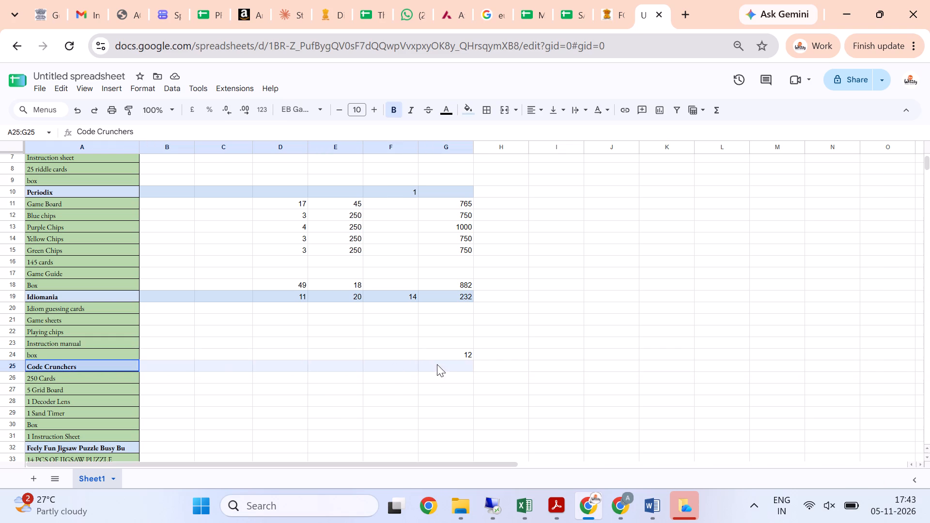
left_click_drag(437, 364, 449, 364)
left_click(473, 108)
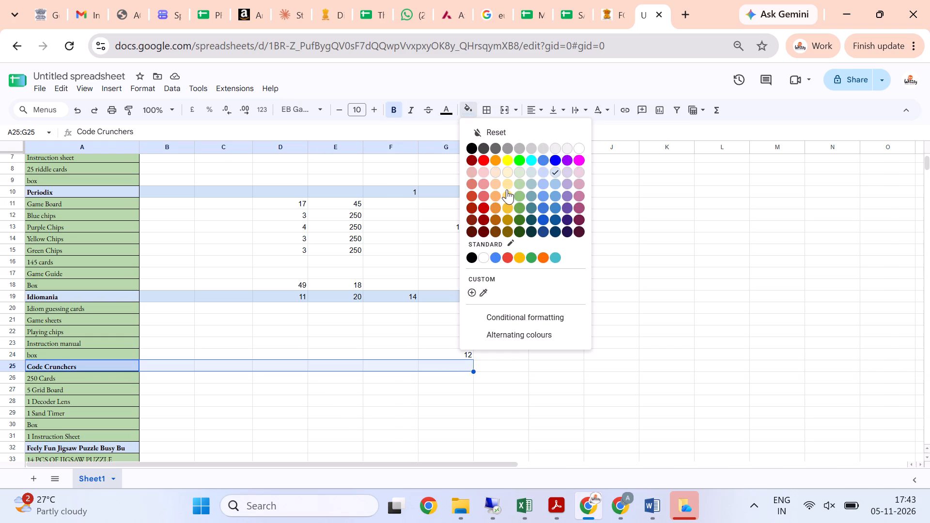
left_click(558, 170)
Fill the Feely Fun Jigsaw Puzzle Busy Bu heading row, A32:G32, with the same light blue.
scroll(326, 304, "down", 2)
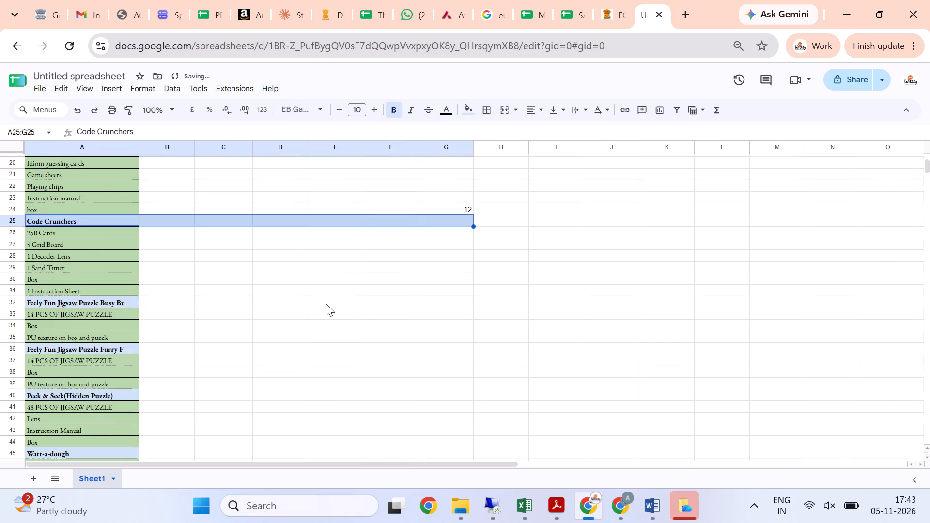
left_click_drag(84, 302, 448, 298)
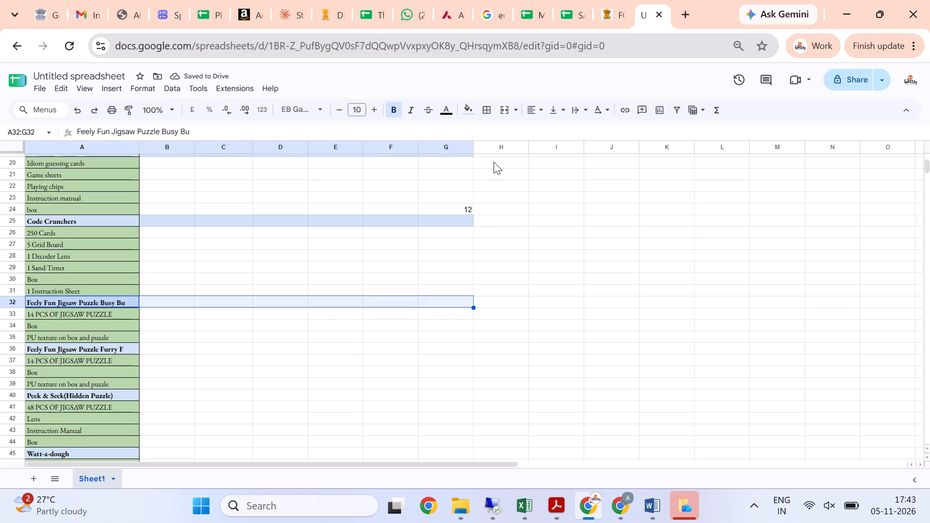
left_click(474, 107)
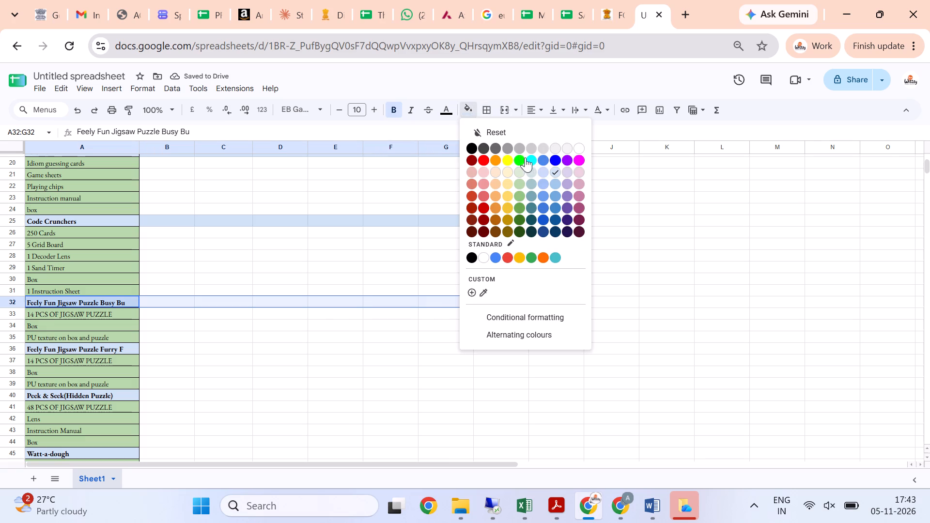
left_click(558, 172)
For the Code Crunchers row, enter 49 as the Not Ready quantity in D25 and 10 in E25.
scroll(508, 232, "up", 2)
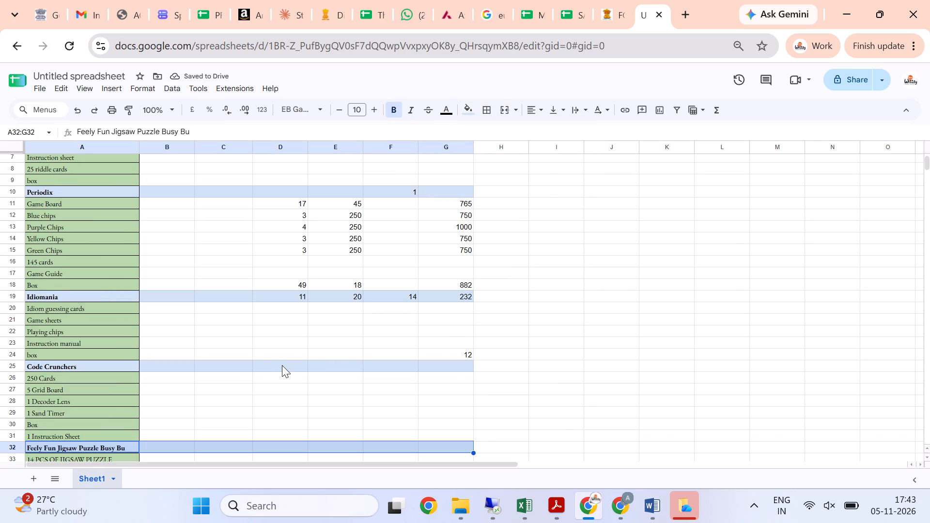
left_click(282, 365)
type("49")
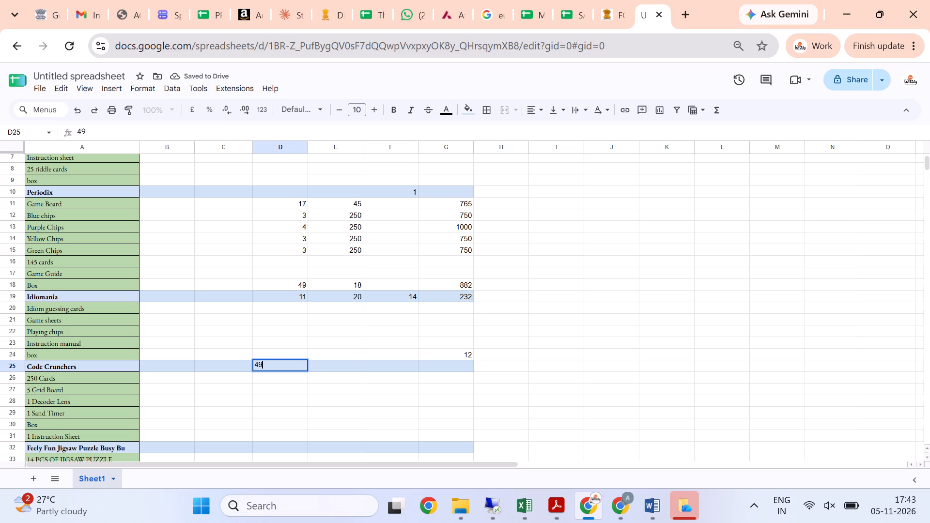
key("Right")
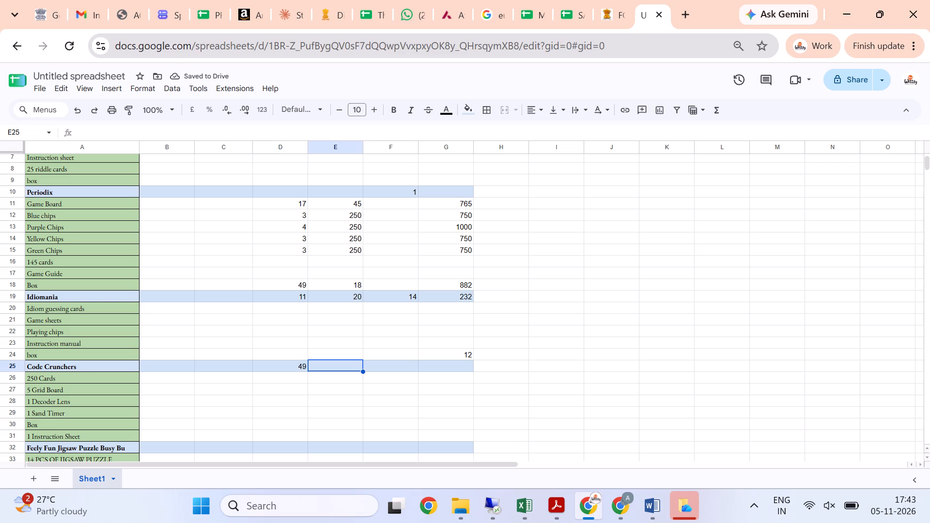
type("10")
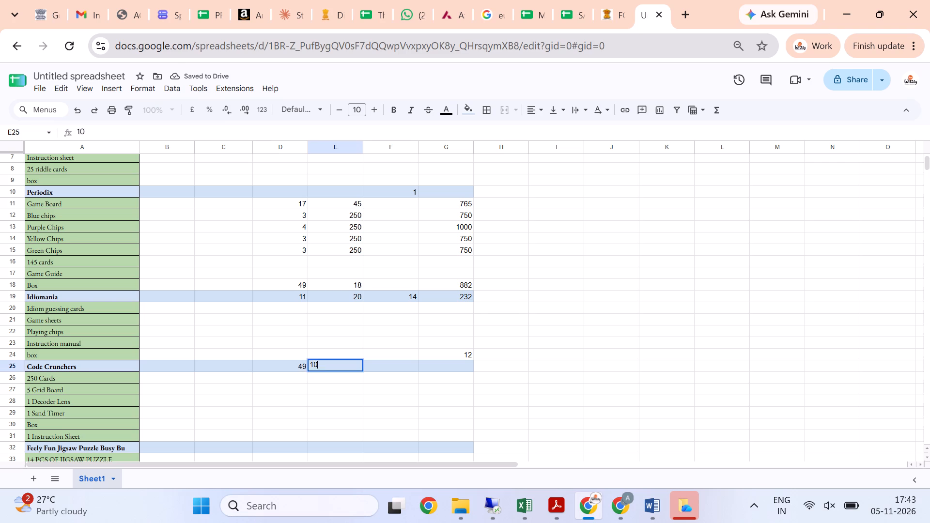
key("Down")
Copy the Idiomania amount formula from G19 into G25 for the Code Crunchers row.
key("Up")
key("Right")
key("Right")
key("Up")
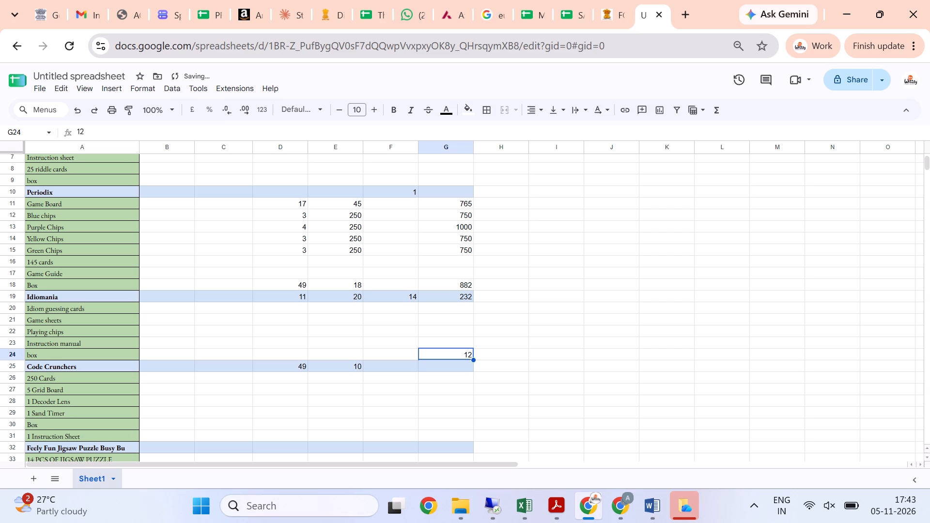
key("Up")
key("Up")
key("Up")
key("Up")
key("Up")
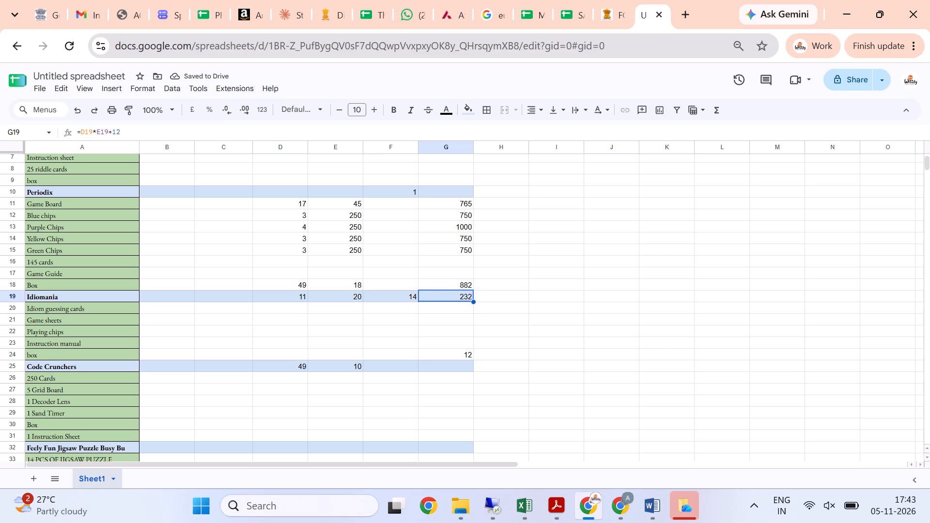
key("ctrl+c")
key("Down")
key("Down")
key("Down")
key("Down")
key("Down")
key("Down")
key("ctrl+v")
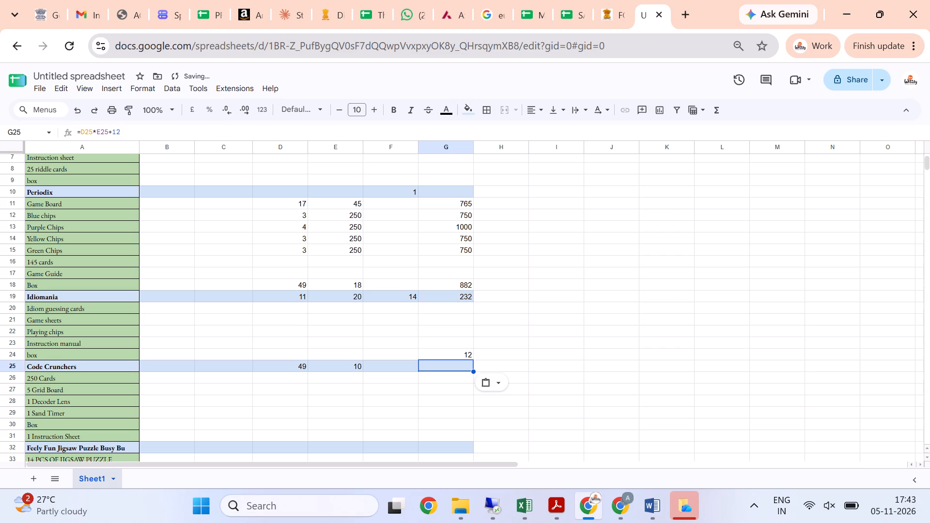
Change the Code Crunchers amount formula in G25 to =D25*E25+4.
key("Down")
key("Up")
left_click(151, 137)
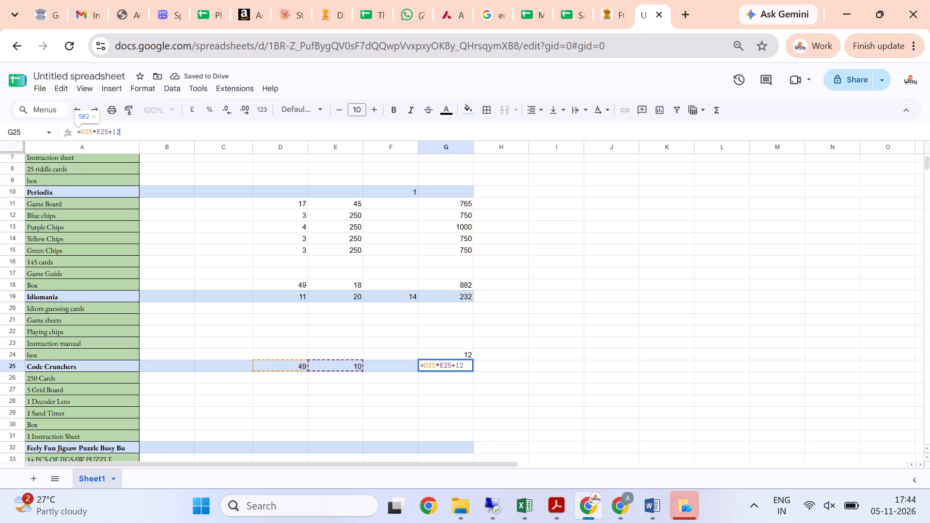
key("BackSpace")
key("BackSpace")
key("4")
key("Return")
key("Up")
key("Down")
key("Down")
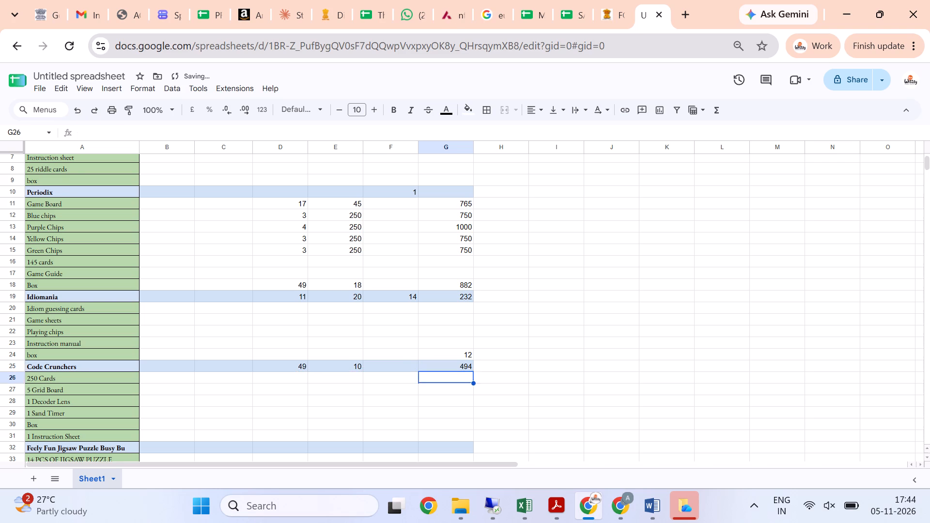
Enter 5 in F25 for the Code Crunchers row.
key("Up")
key("Up")
key("Left")
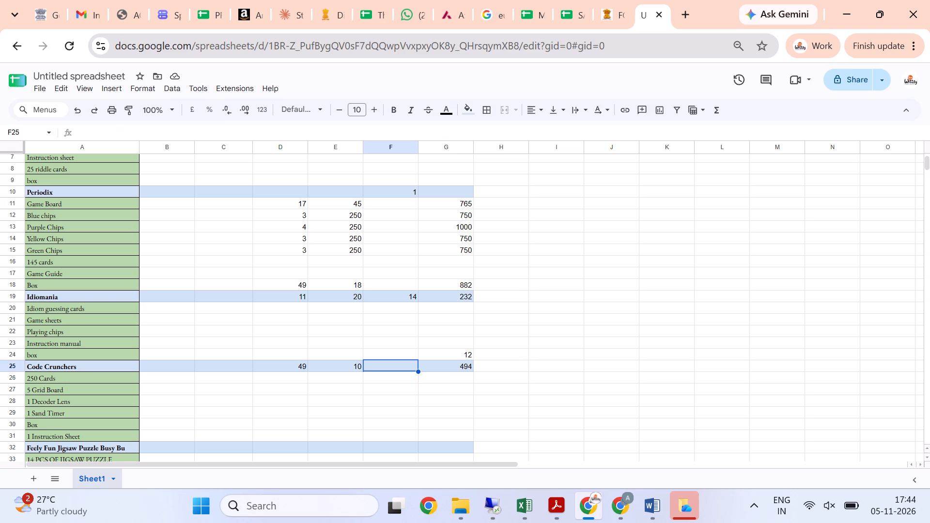
key("5")
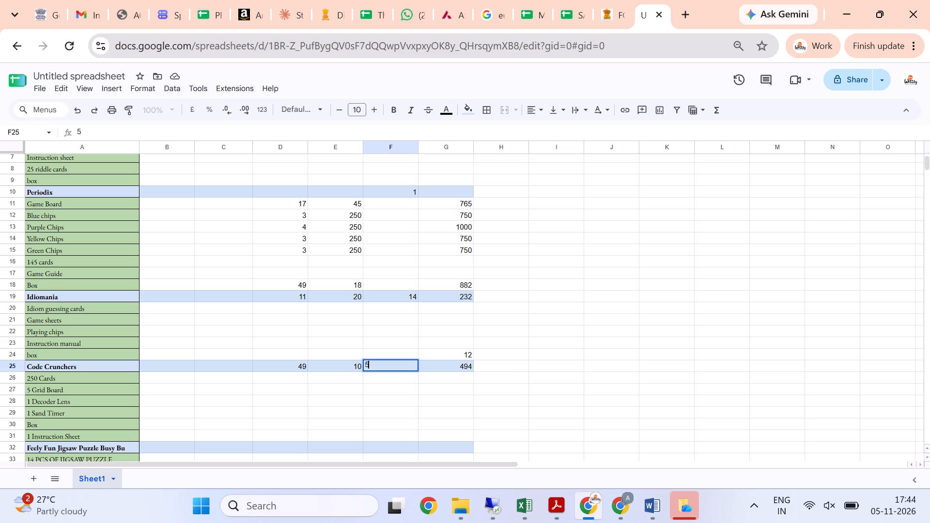
key("Down")
key("Down")
key("Up")
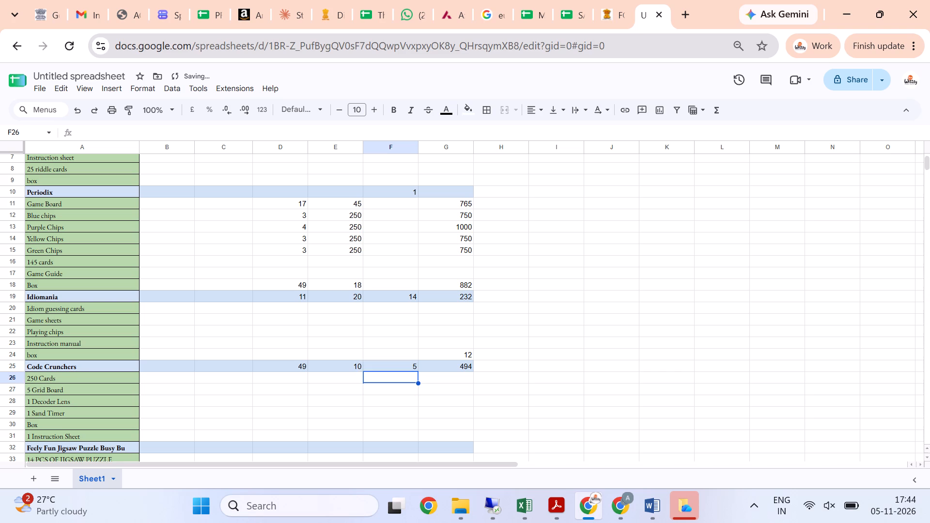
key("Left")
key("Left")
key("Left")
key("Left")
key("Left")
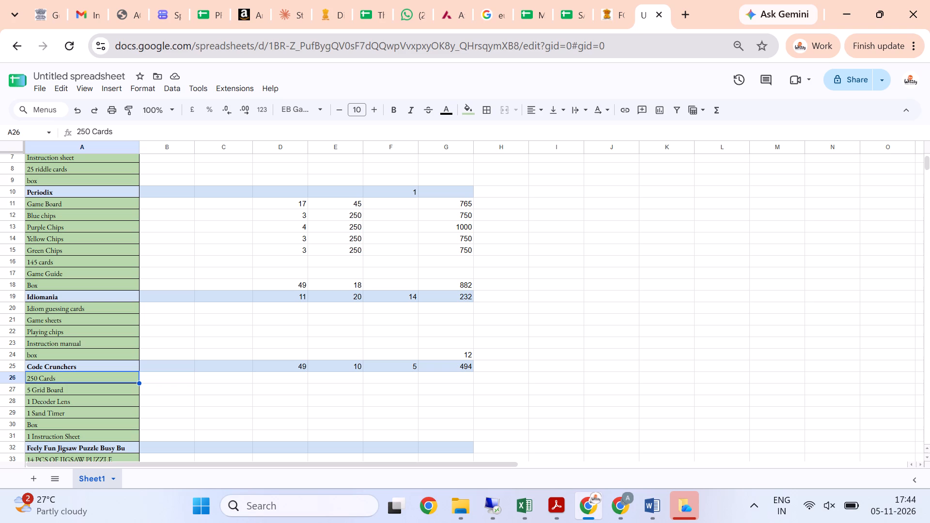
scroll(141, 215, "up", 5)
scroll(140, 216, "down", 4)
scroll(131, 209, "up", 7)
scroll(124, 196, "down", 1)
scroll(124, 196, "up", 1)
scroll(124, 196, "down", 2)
Complete the truncated product name in A32 so it reads Feely Fun Jigsaw Puzzle Busy Bugs.
scroll(186, 207, "down", 1)
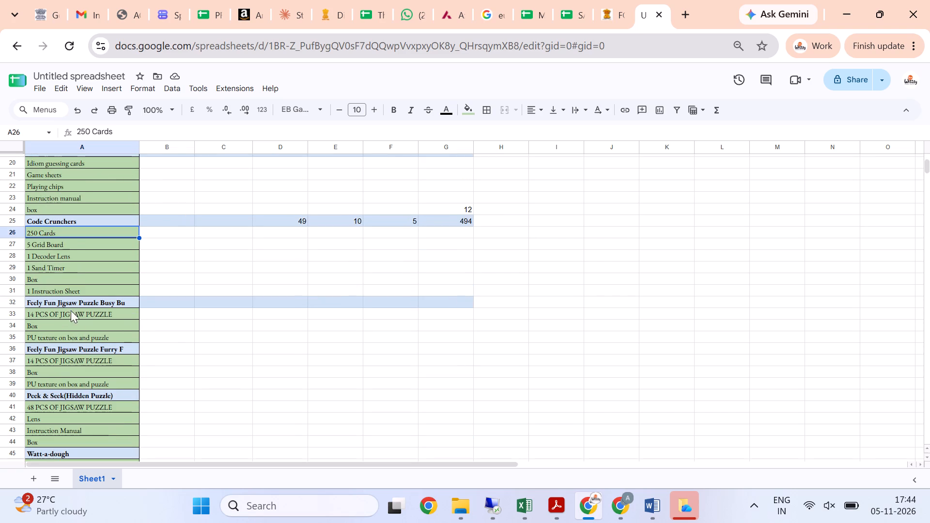
left_click(125, 303)
left_click(216, 135)
type("gs\\")
key("Return")
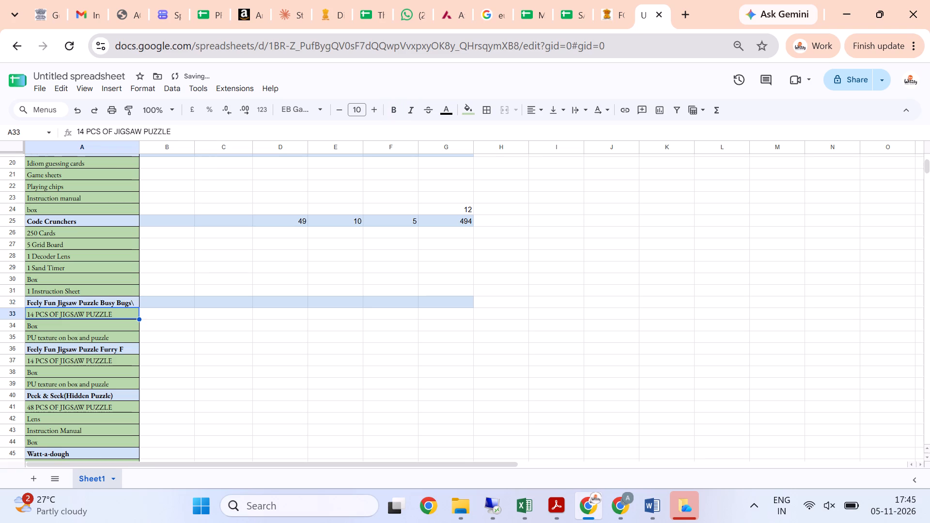
key("Up")
left_click(247, 137)
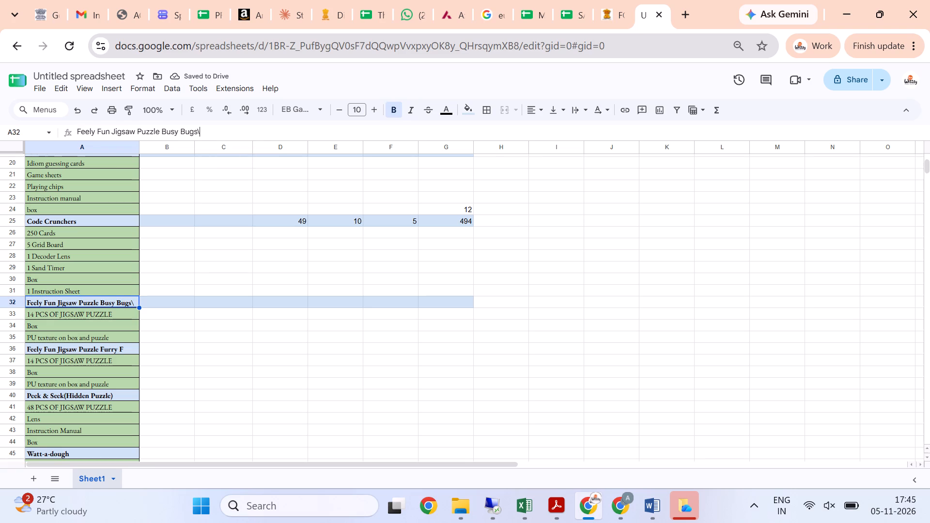
key("BackSpace")
left_click(237, 319)
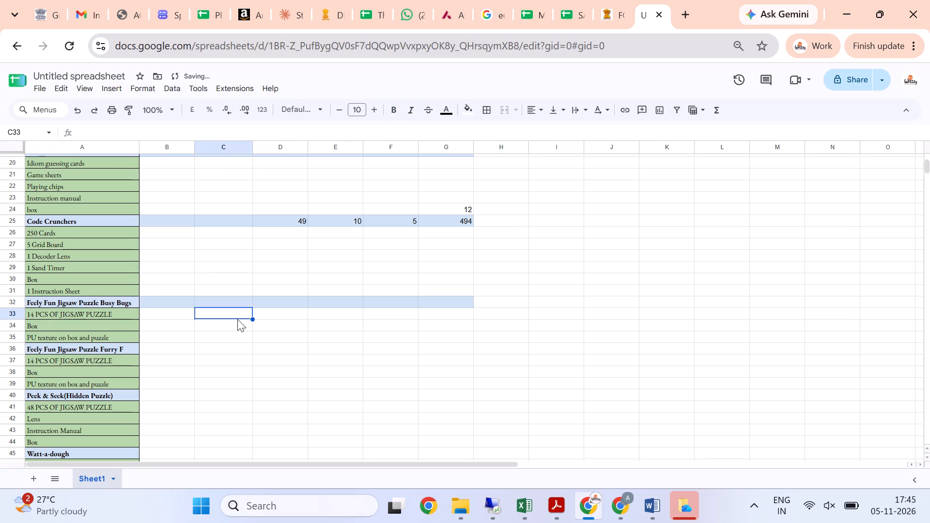
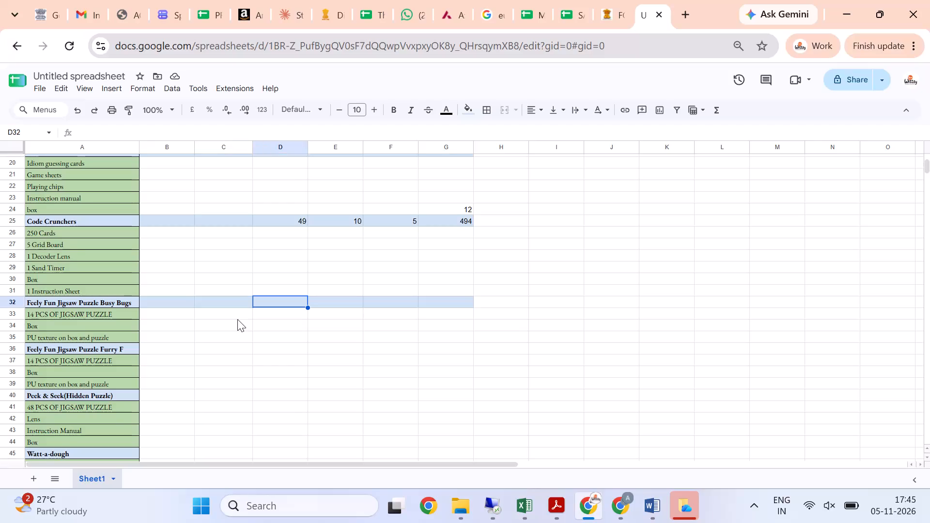
Enter 143 in D32 and 10 in E32 for the Feely Fun Jigsaw Puzzle Busy Bugs row.
type("143")
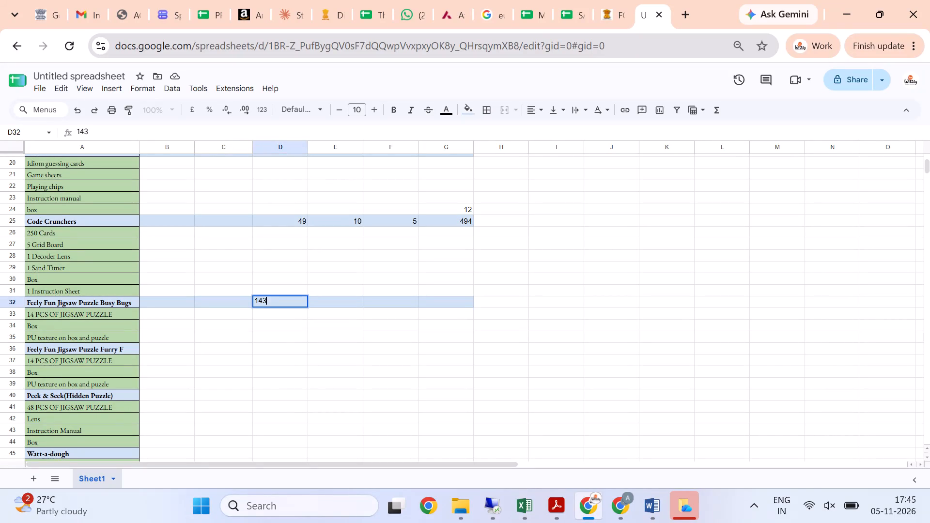
key("Right")
type("10")
key("Right")
Enter the amount formula =D32*E32 in G32 for the Feely Fun Jigsaw Puzzle Busy Bugs row.
key("Right")
key("Up")
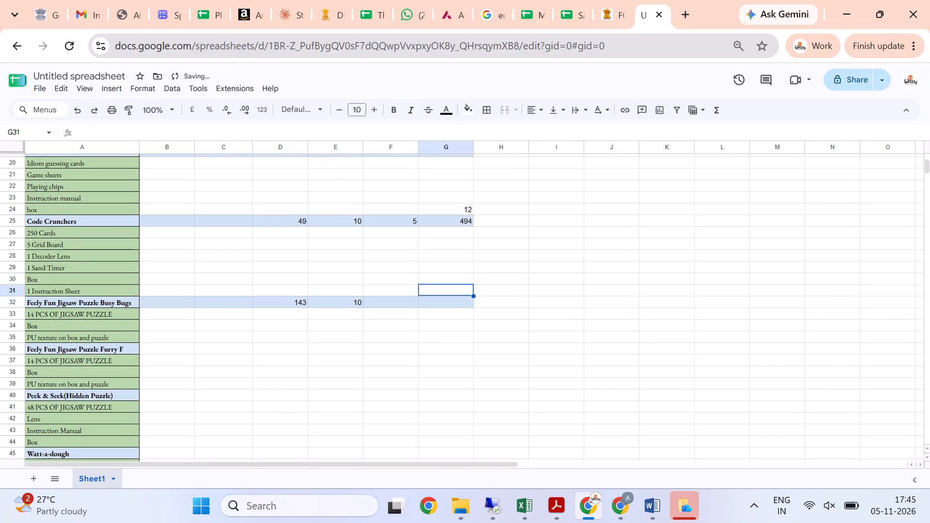
key("Up")
key("Up")
key("Down")
key("Down")
key("Down")
key("equal")
key("Left")
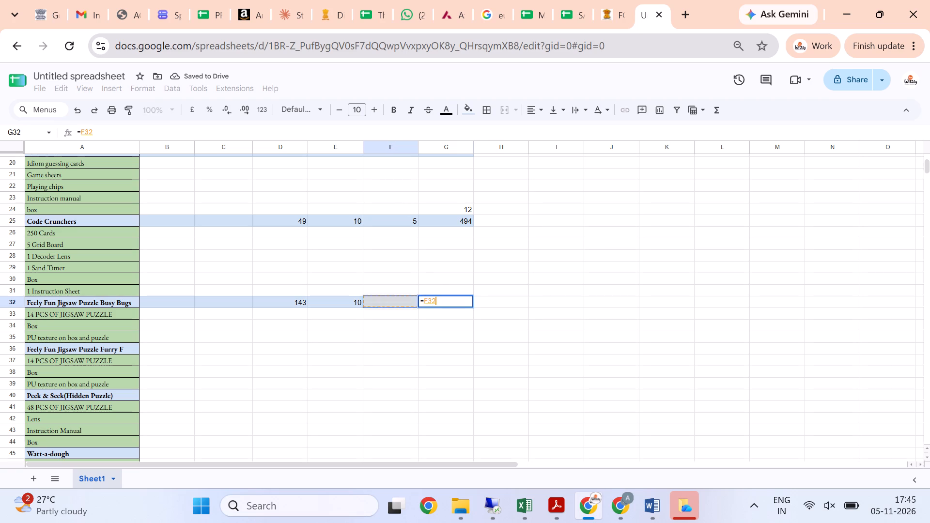
key("Left")
key("Left")
key("shift+asterisk")
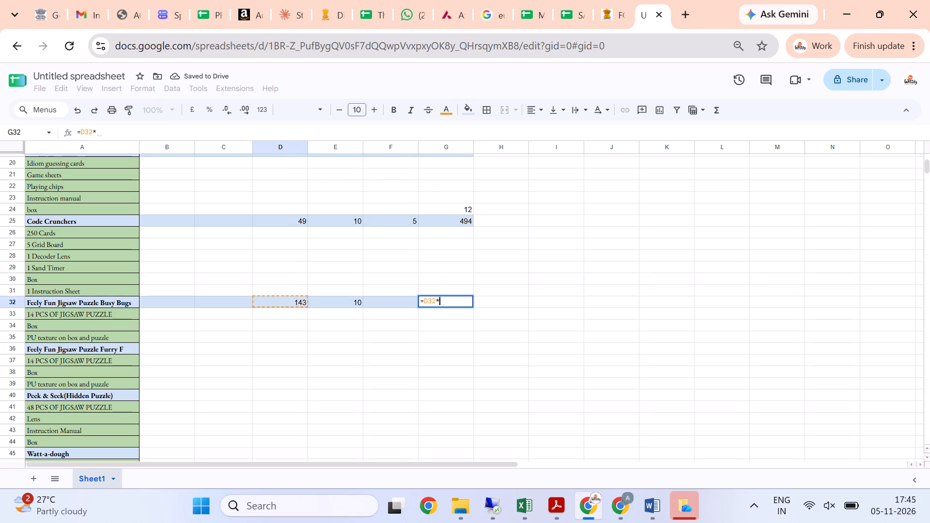
key("Left")
key("Left")
key("Return")
Change the Busy Bugs amount formula in G32 to =D32*E32+42.
key("Down")
key("Up")
key("Up")
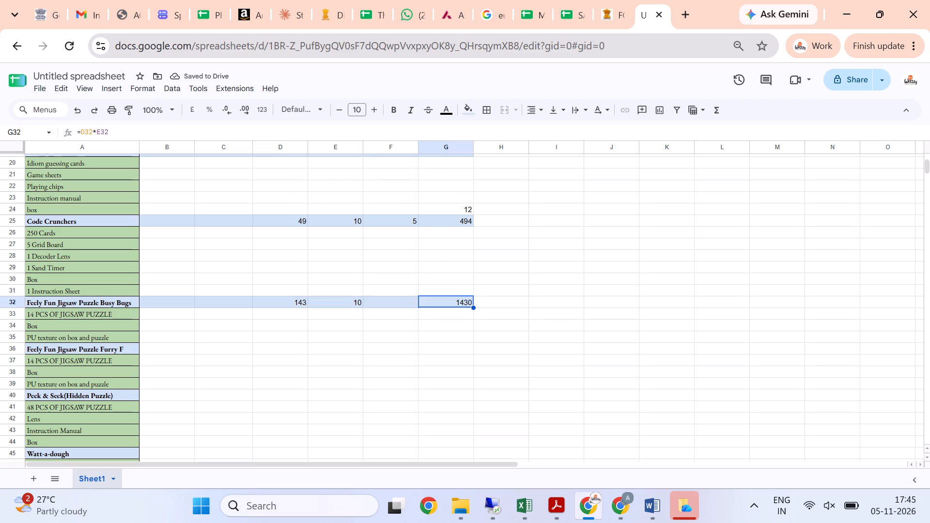
left_click(182, 136)
type("+2")
key("BackSpace")
type("42")
key("Return")
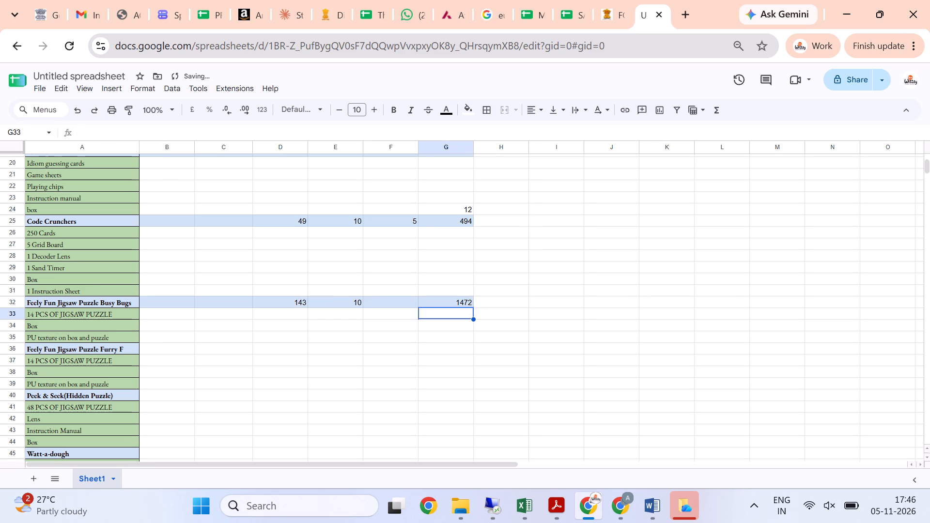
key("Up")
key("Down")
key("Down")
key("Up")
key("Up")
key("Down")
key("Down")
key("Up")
Enter the note "Sticker not lebeled" in H32 beside the Busy Bugs amount.
key("Up")
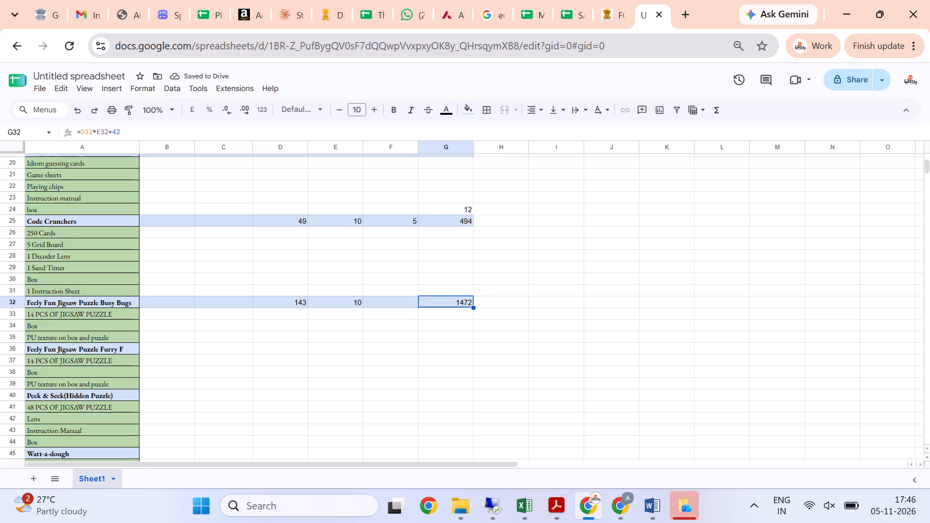
key("Right")
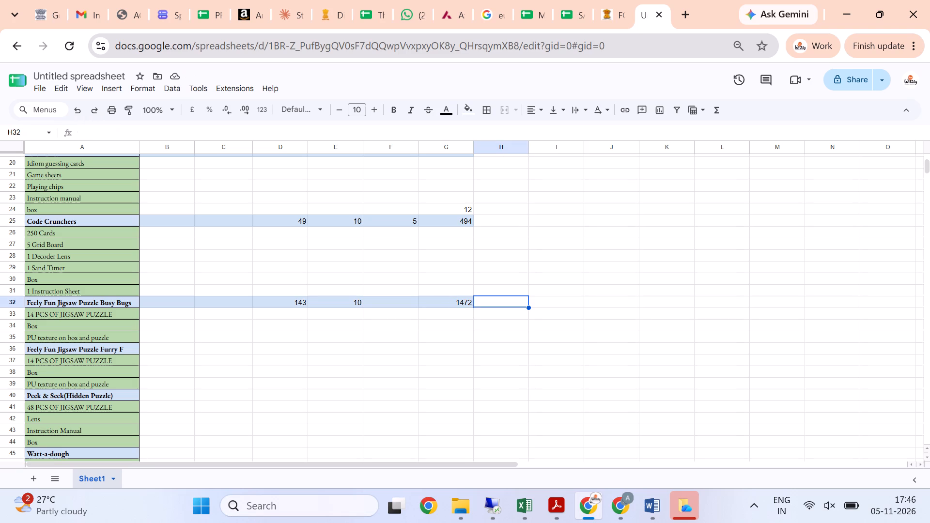
type("Sticker")
key("space")
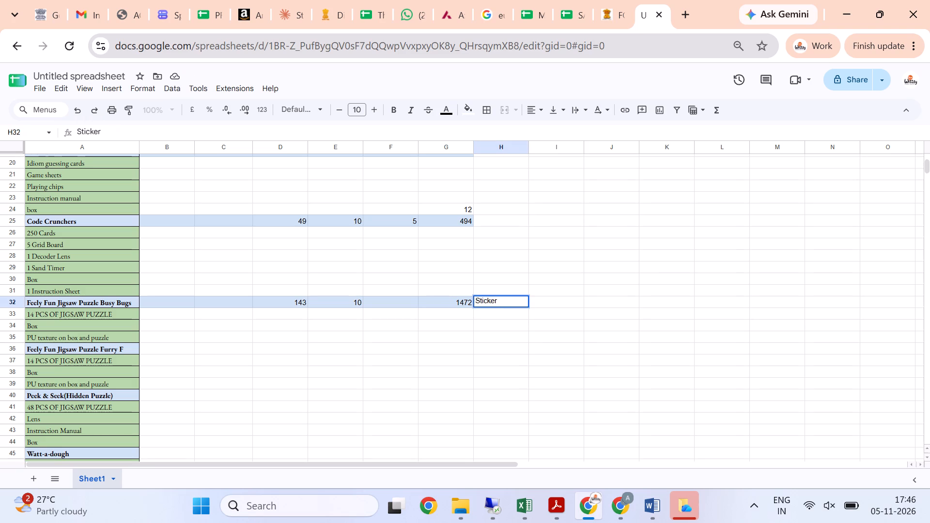
type("not lebeled")
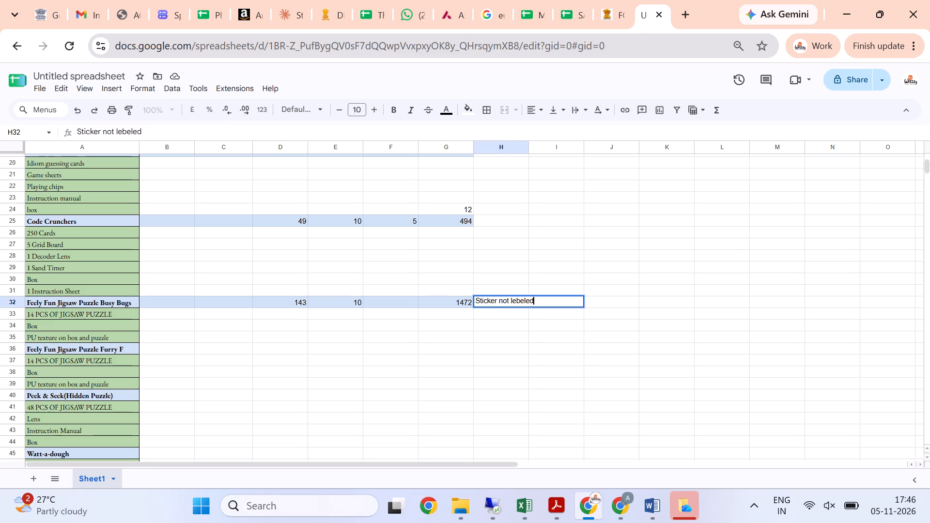
key("Return")
Auto-fit the width of column H to the note in H32.
key("Up")
key("Up")
key("Up")
key("Up")
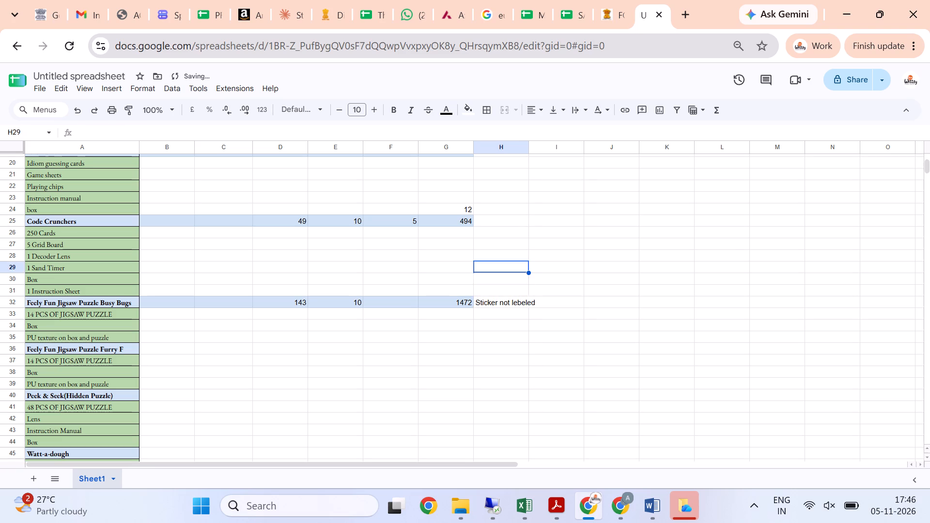
key("Down")
key("Down")
key("Down")
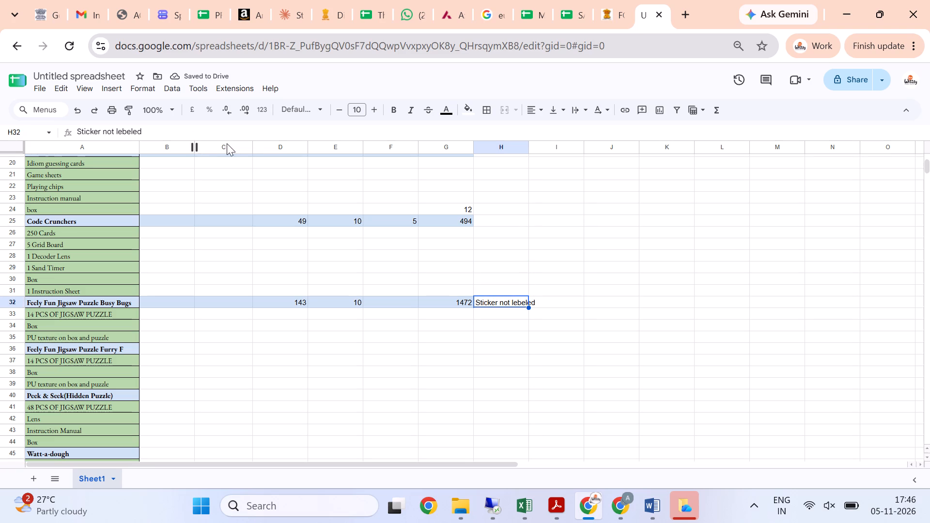
double_click(528, 148)
left_click(484, 305)
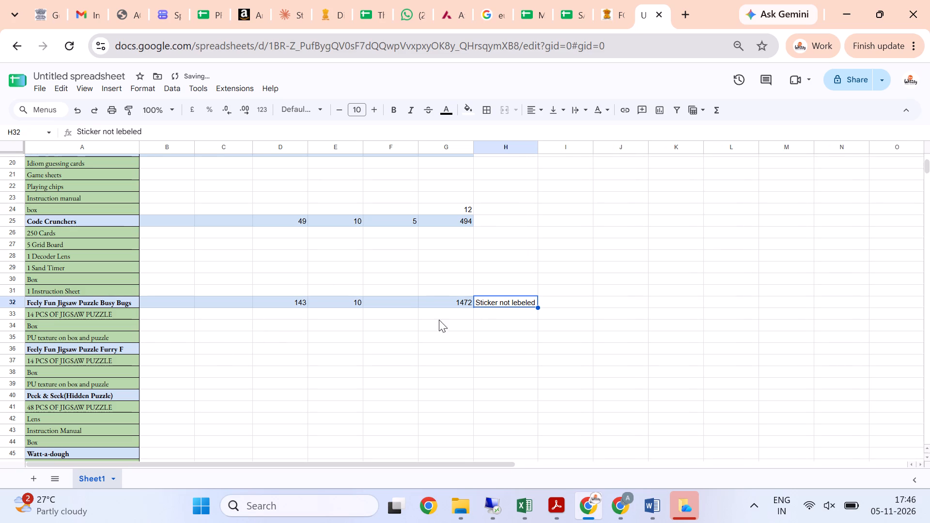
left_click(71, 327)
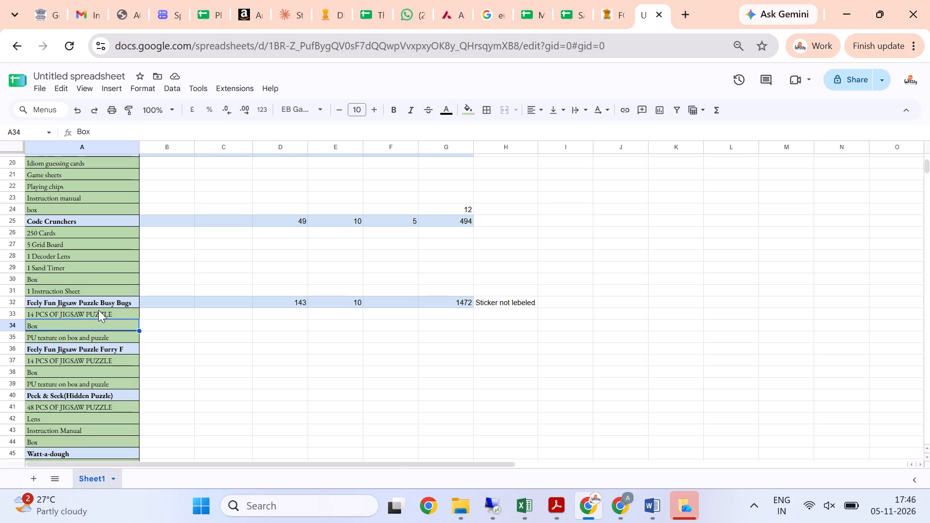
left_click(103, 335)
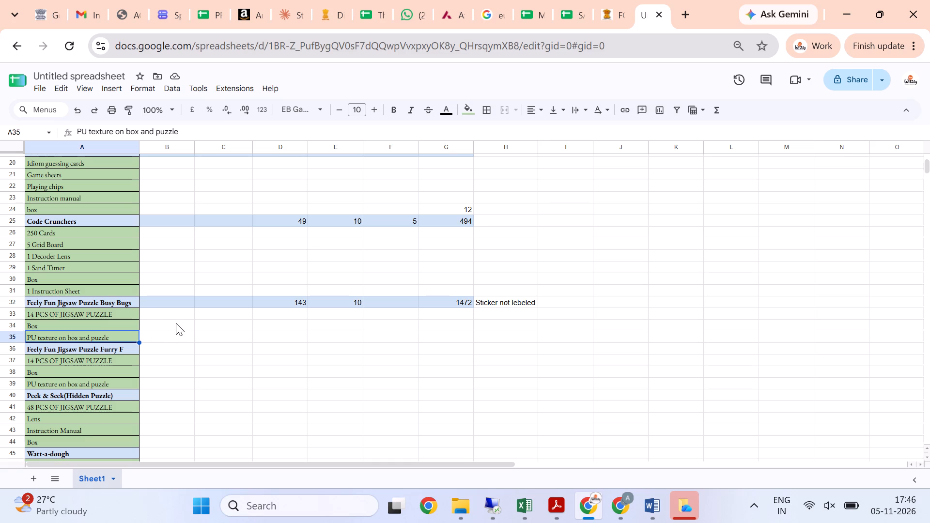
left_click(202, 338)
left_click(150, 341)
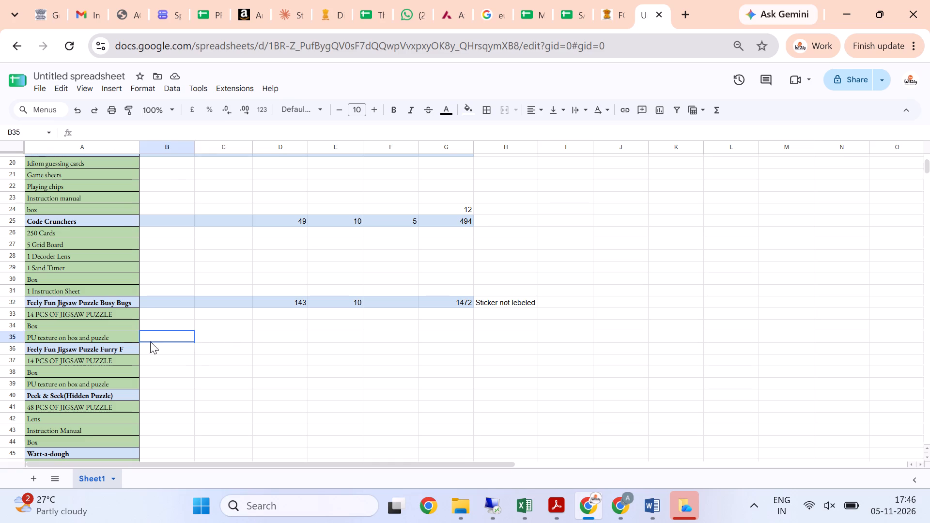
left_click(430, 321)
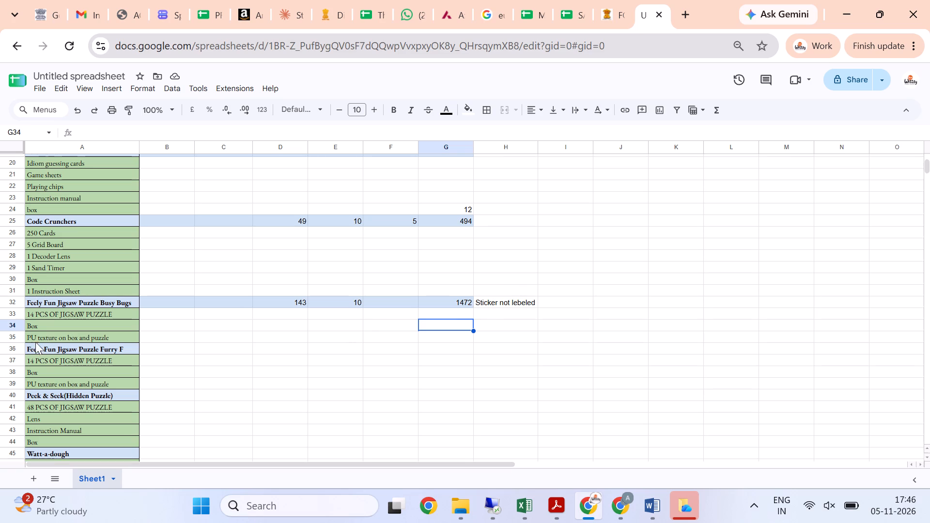
Complete the truncated product name in A36 so it reads Feely Fun Jigsaw Puzzle Furry Friends.
left_click(39, 352)
left_click(124, 349)
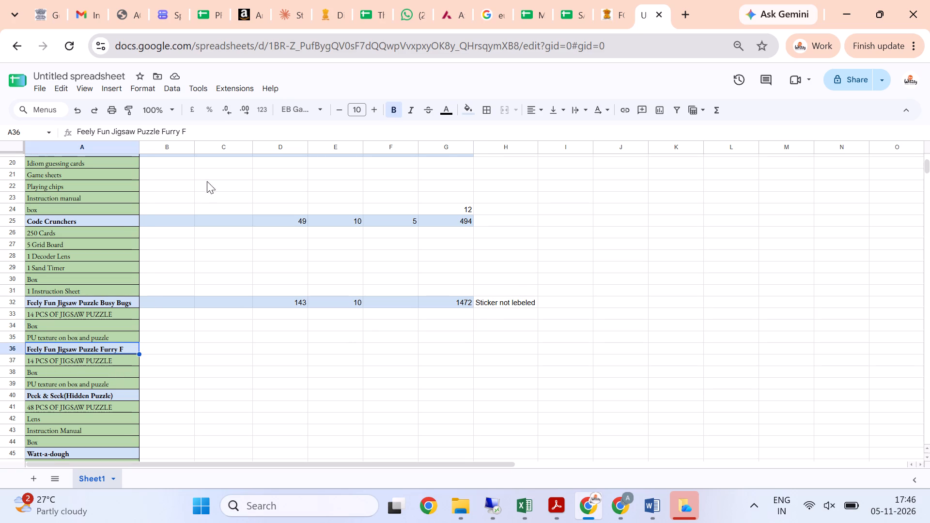
left_click(206, 138)
left_click(209, 134)
type("riends")
key("Return")
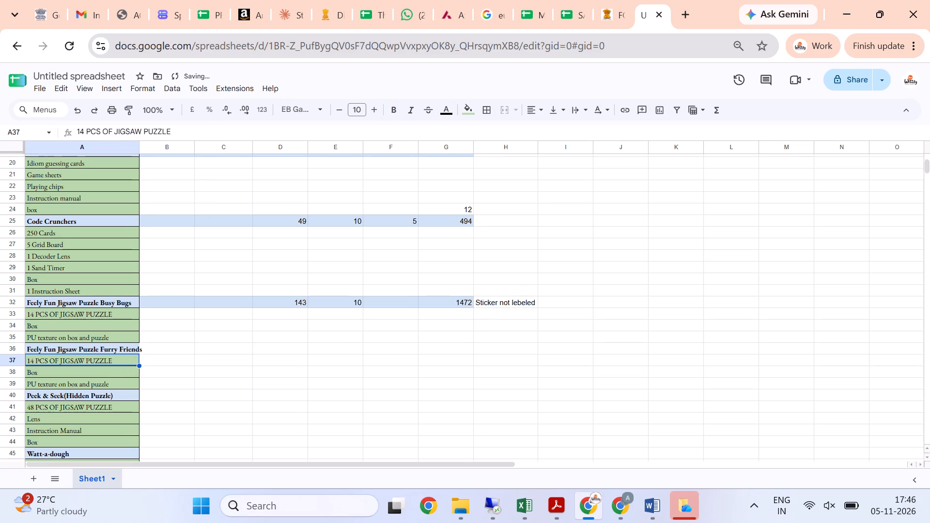
Auto-fit the width of column A to the full product name in A36.
key("Up")
double_click(138, 146)
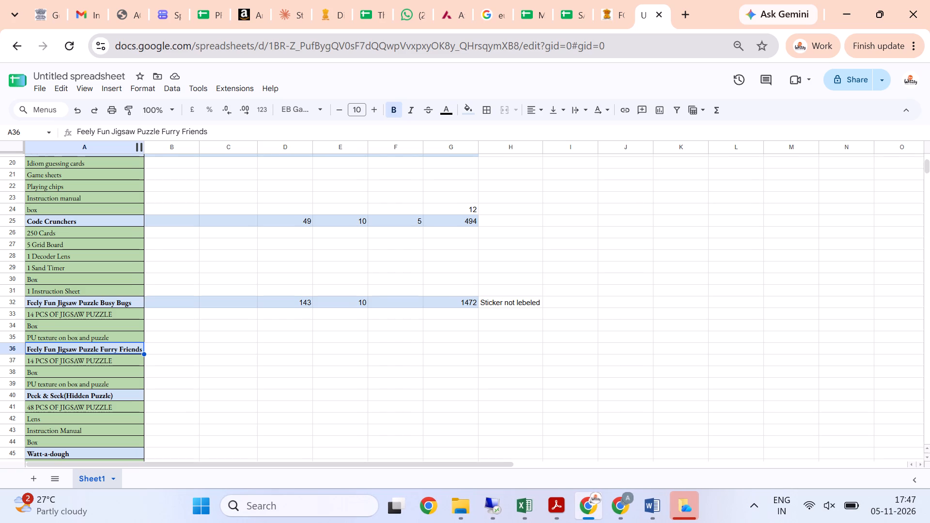
Review the quantities and amounts already entered in the product rows above Feely Fun Jigsaw Puzzle Furry Friends.
scroll(263, 326, "up", 6)
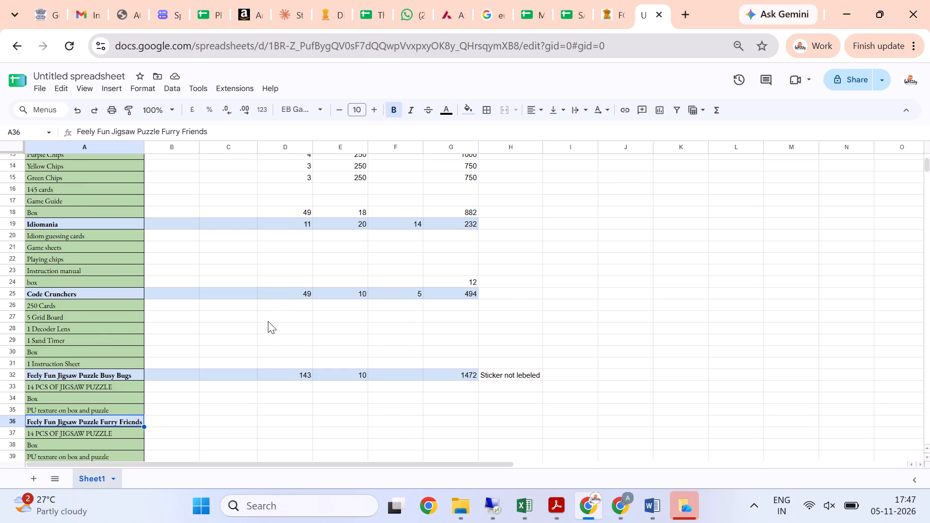
scroll(268, 321, "up", 3)
scroll(263, 322, "down", 4)
scroll(267, 323, "up", 8)
scroll(264, 301, "down", 2)
scroll(264, 301, "up", 3)
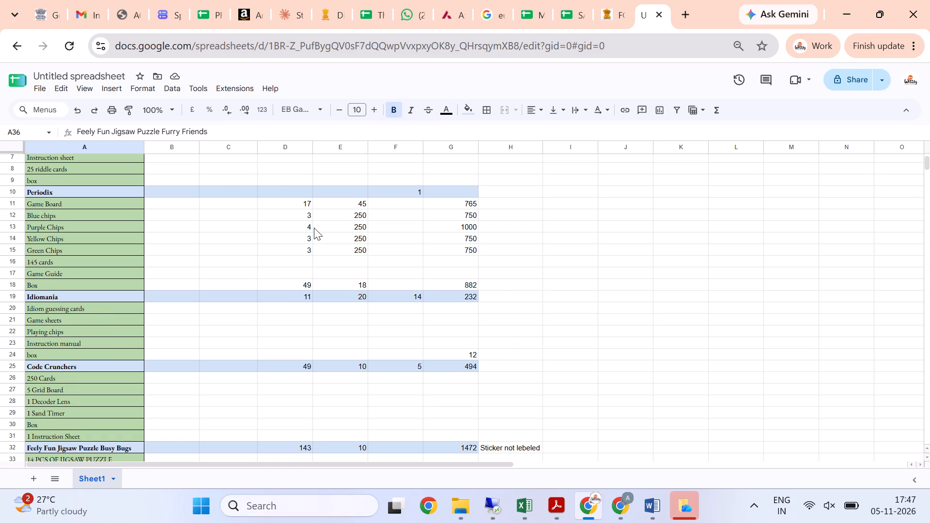
scroll(314, 228, "down", 3)
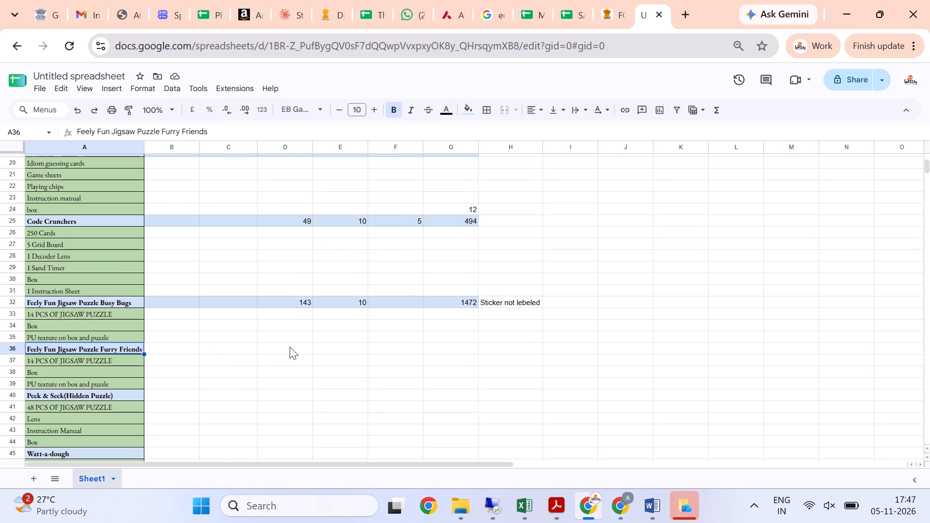
scroll(290, 347, "up", 4)
scroll(290, 347, "down", 3)
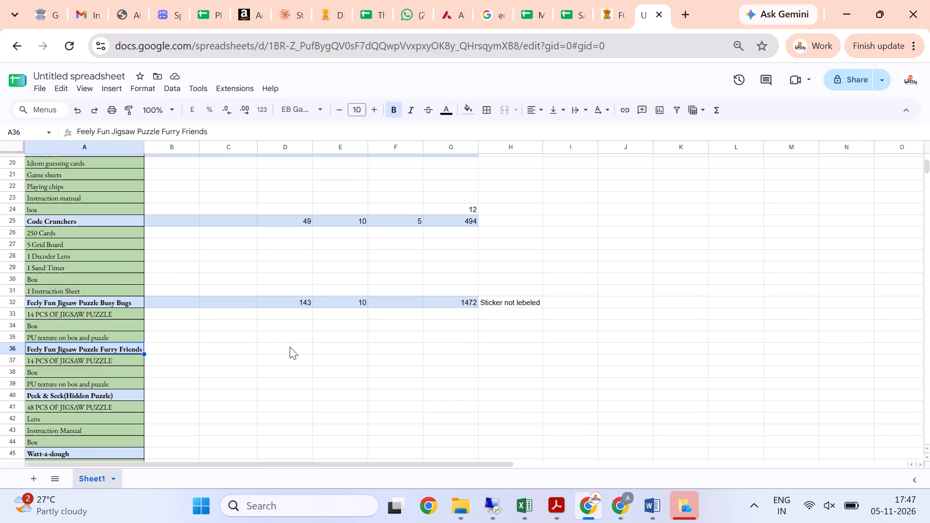
Enter 99 in D36 and 10 in E36 for the Feely Fun Jigsaw Puzzle Furry Friends row.
left_click(290, 347)
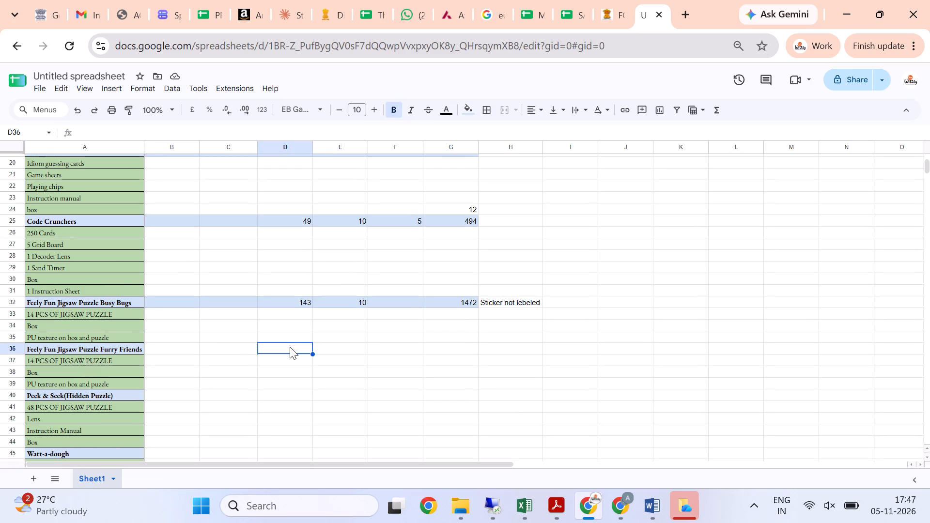
type("99")
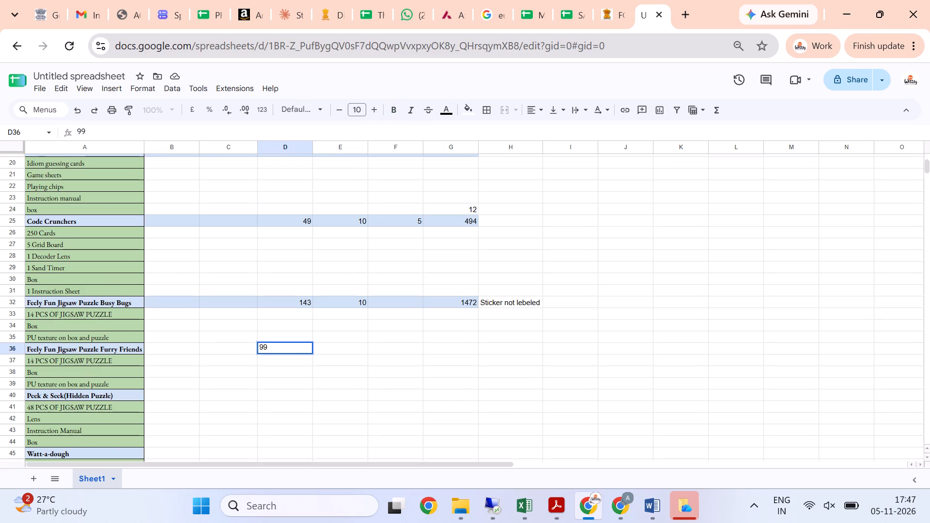
key("Right")
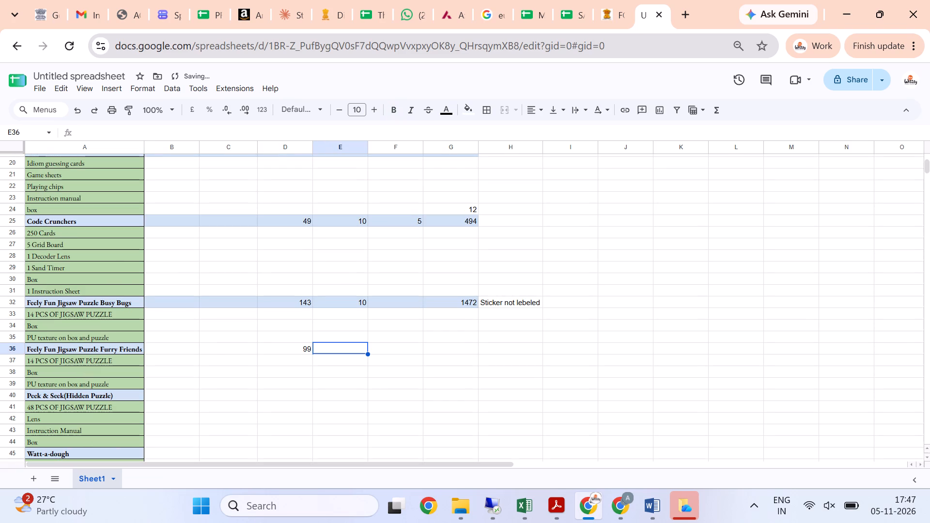
type("10")
key("Right")
Enter the amount formula =D36*E36 in G36 for the Feely Fun Jigsaw Puzzle Furry Friends row.
key("Right")
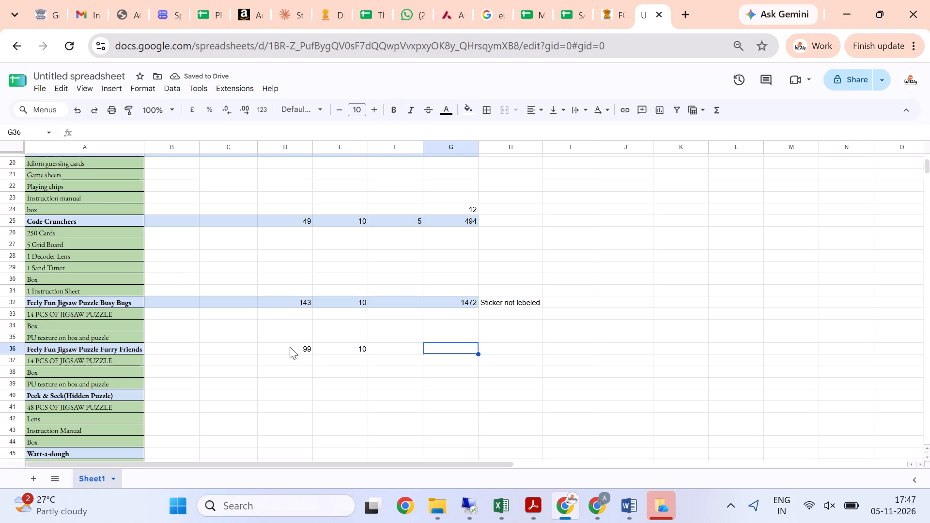
key("equal")
key("Left")
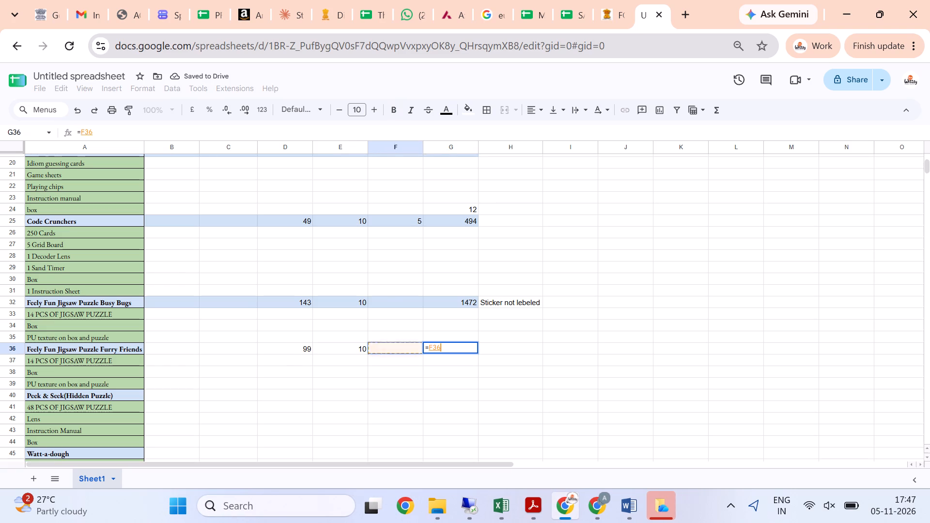
key("Left")
key("Left")
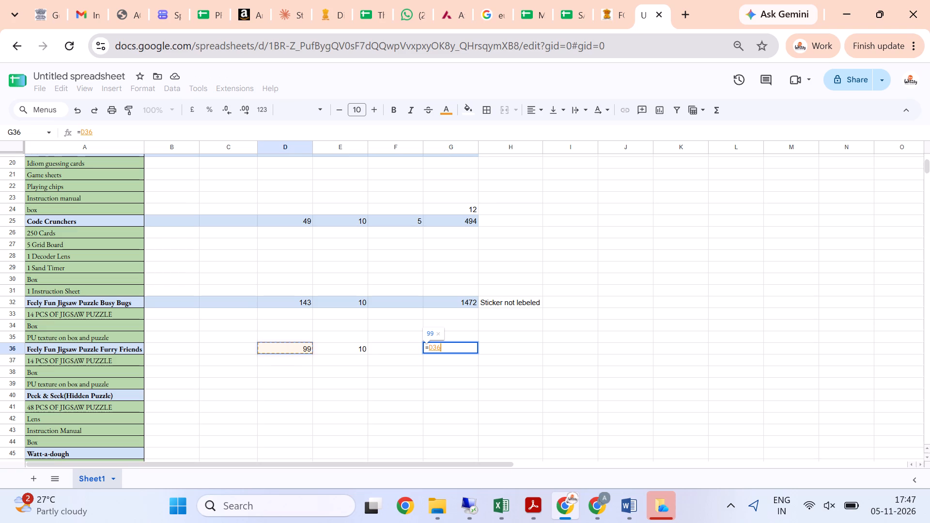
key("shift+asterisk")
key("Left")
key("Left")
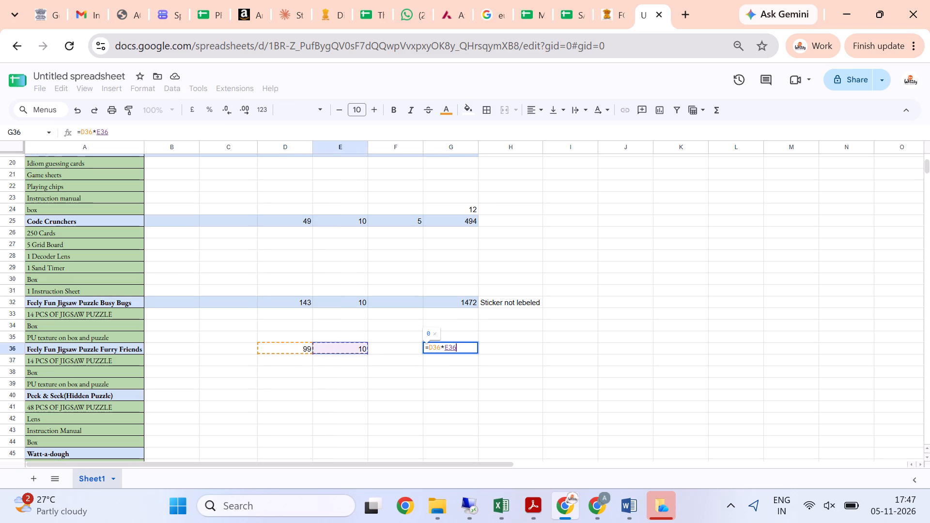
key("Return")
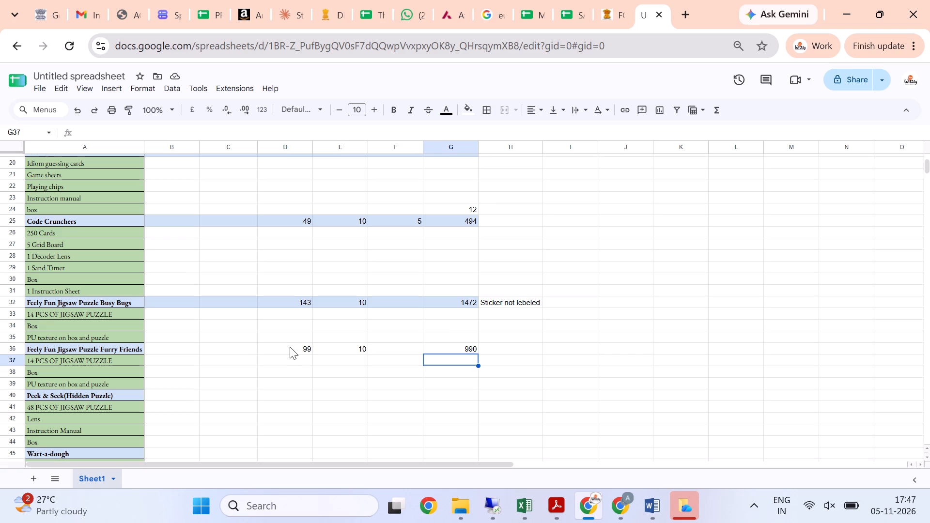
Enter 10 in C36 for the Feely Fun Jigsaw Puzzle Furry Friends row.
key("Up")
key("Left")
key("Left")
key("Left")
key("Left")
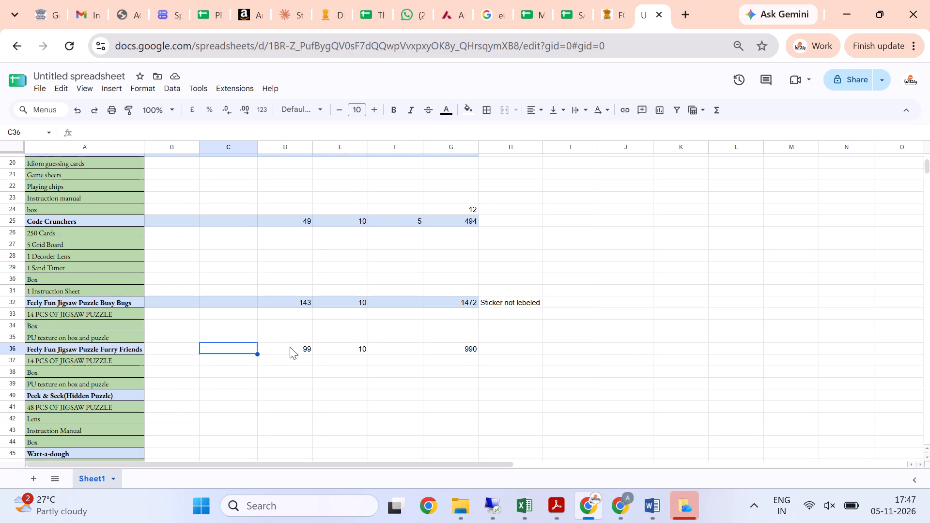
key("1")
key("0")
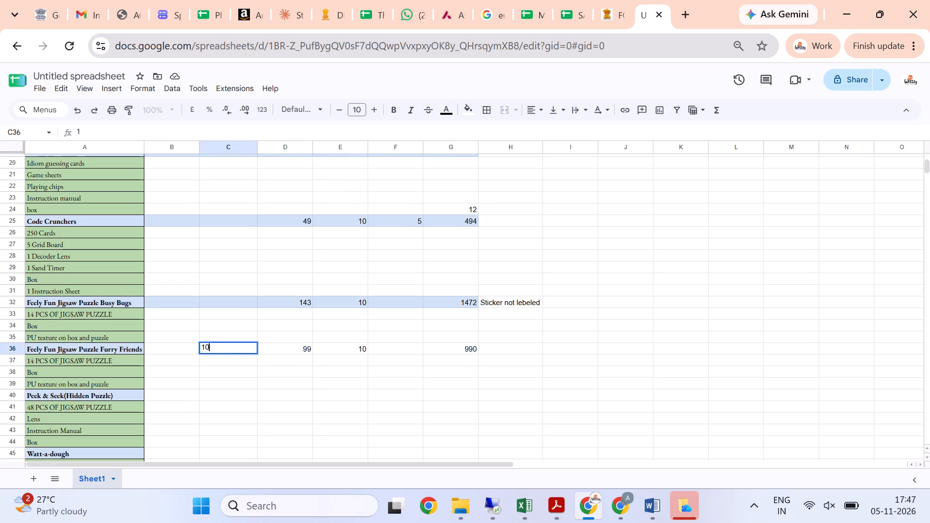
key("Right")
key("Right")
key("Right")
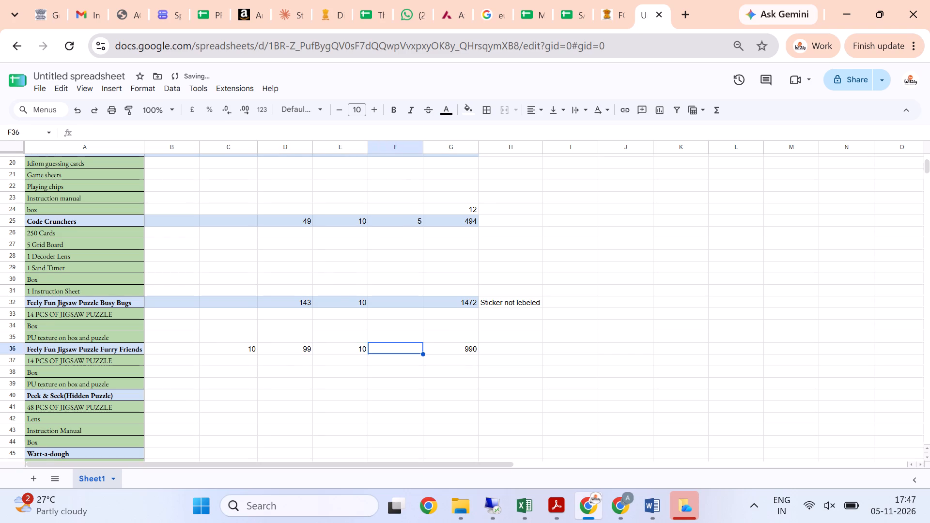
Enter the formula =C36*E36 in F36 for the Feely Fun Jigsaw Puzzle Furry Friends row.
key("equal")
key("Left")
key("Left")
key("Left")
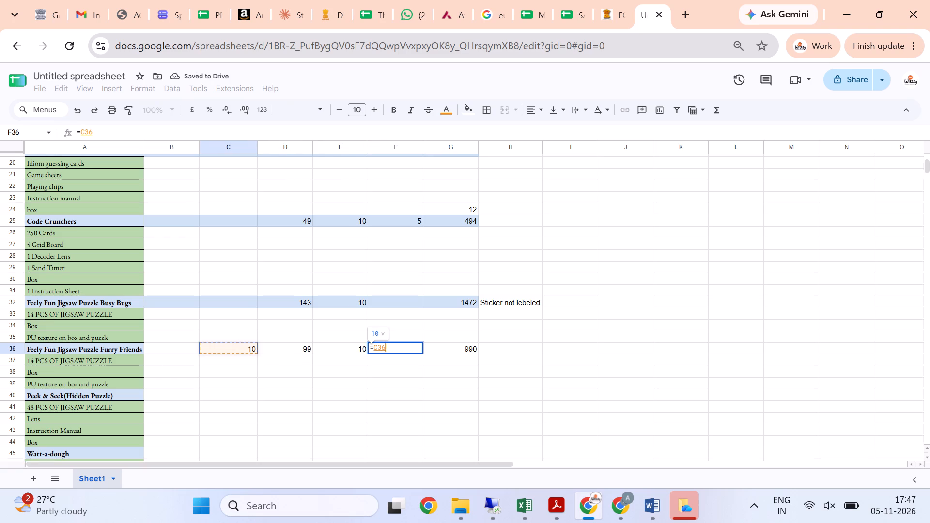
key("shift+asterisk")
key("Left")
key("Return")
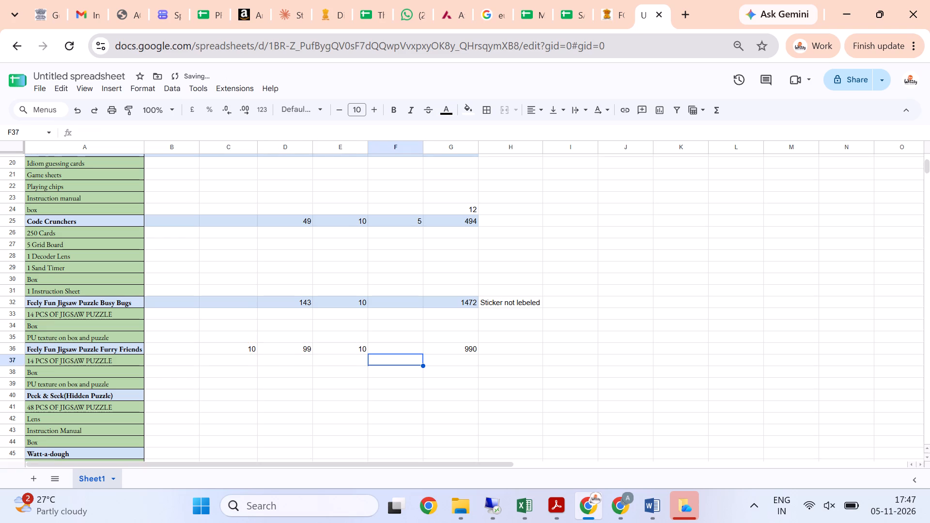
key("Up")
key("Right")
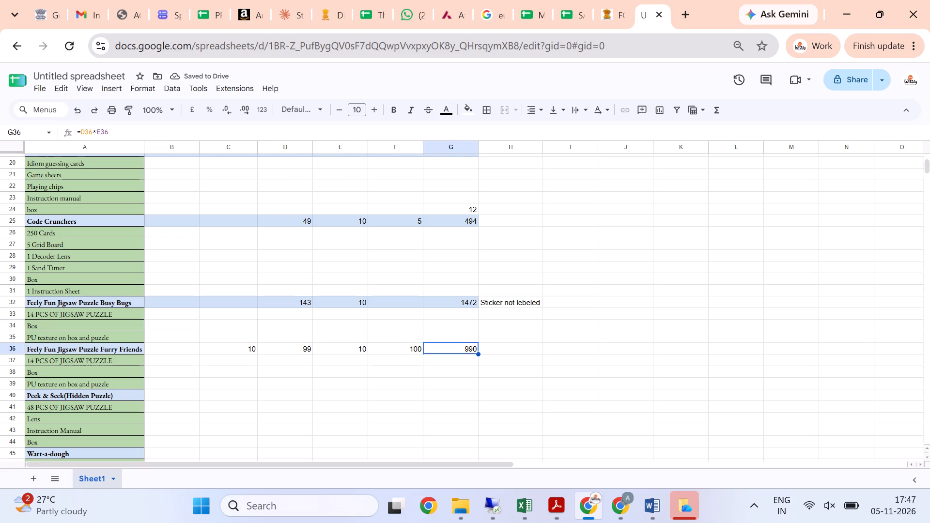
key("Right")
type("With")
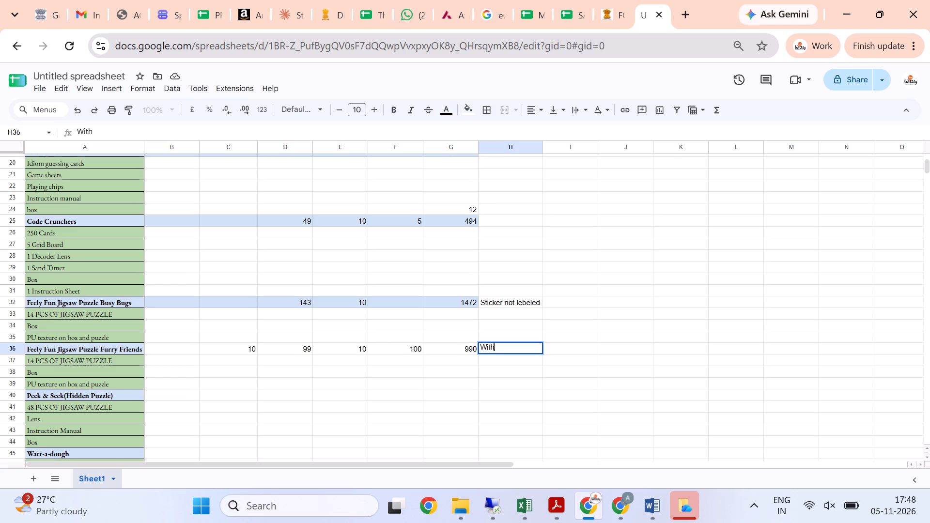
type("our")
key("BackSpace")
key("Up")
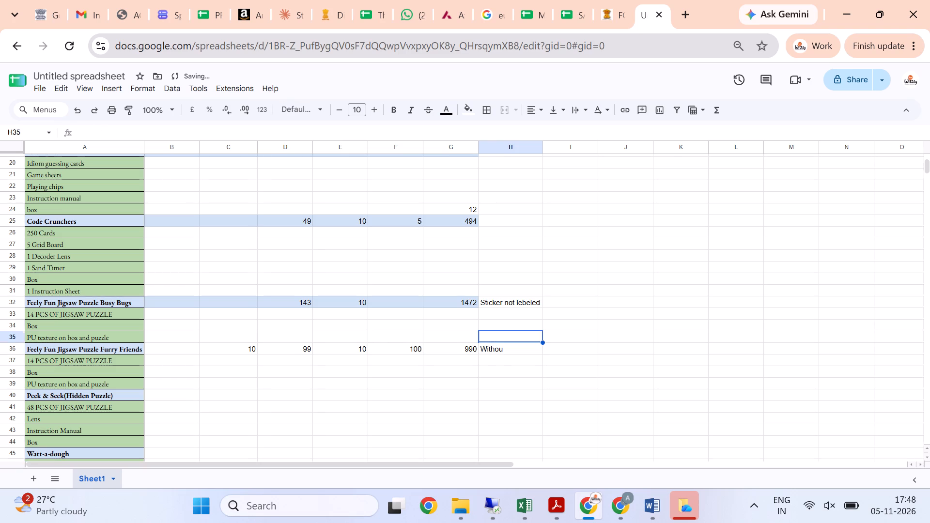
Copy the note "Sticker not lebeled" from H32 into H36 for the Feely Fun Jigsaw Puzzle Furry Friends row.
key("Up")
key("Up")
key("Up")
key("ctrl+c")
key("Down")
key("Down")
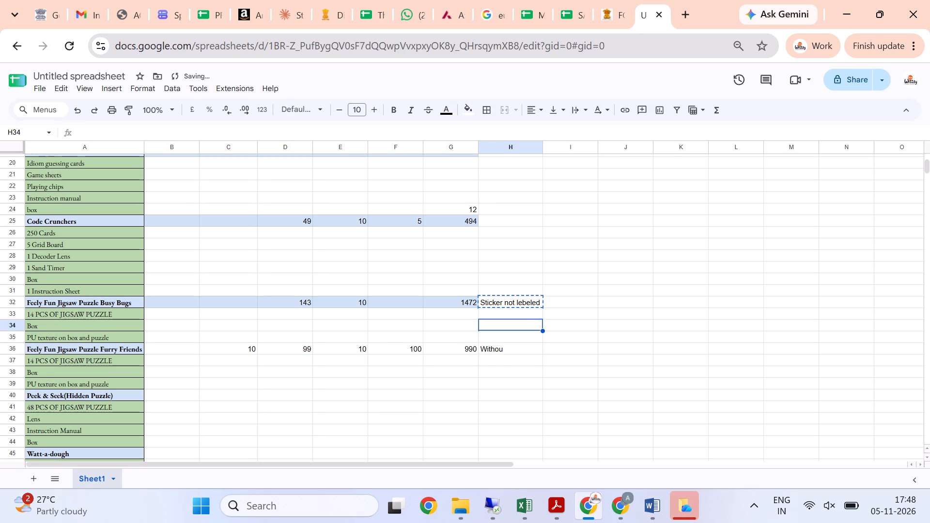
key("Down")
key("Down")
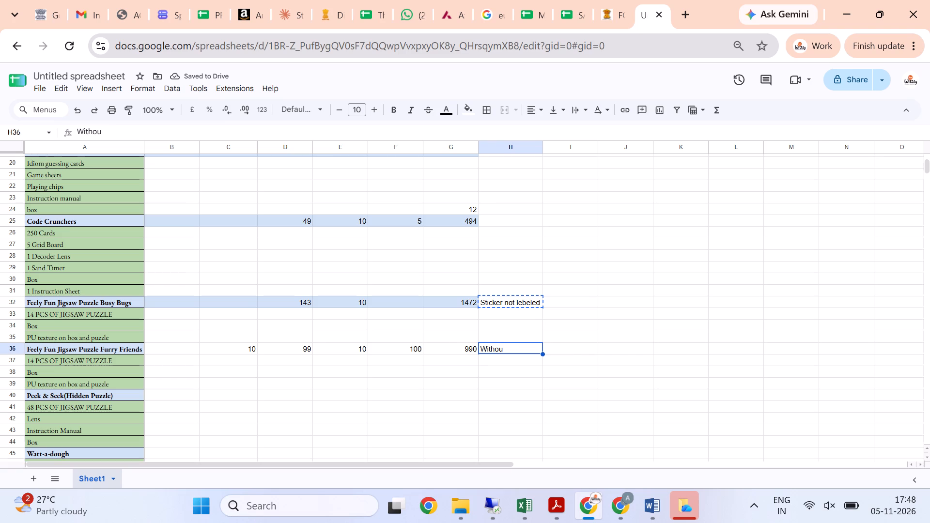
key("ctrl+v")
key("Return")
key("Up")
key("Down")
key("Down")
key("Return")
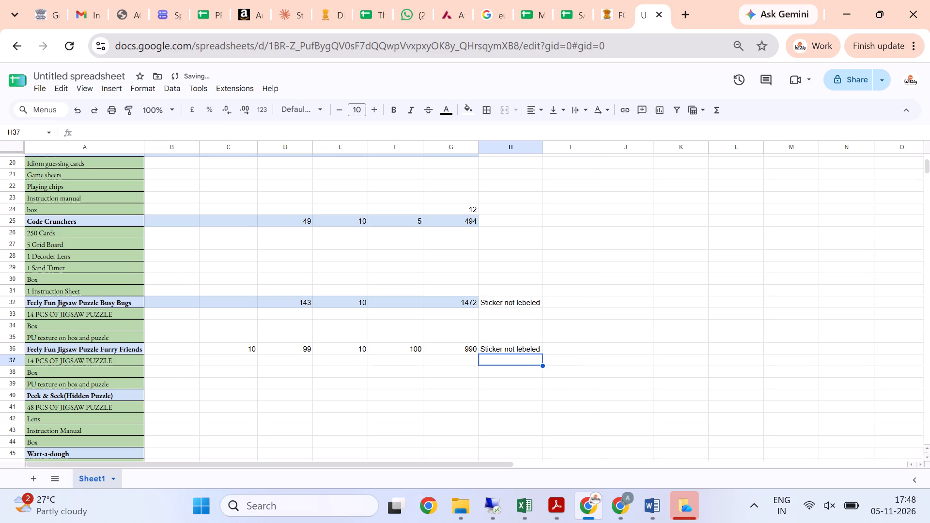
Fill A36:G36 of the Feely Fun Jigsaw Puzzle Furry Friends row with light blue.
key("Down")
key("Up")
key("Up")
key("Left")
key("Left")
key("Left")
key("Left")
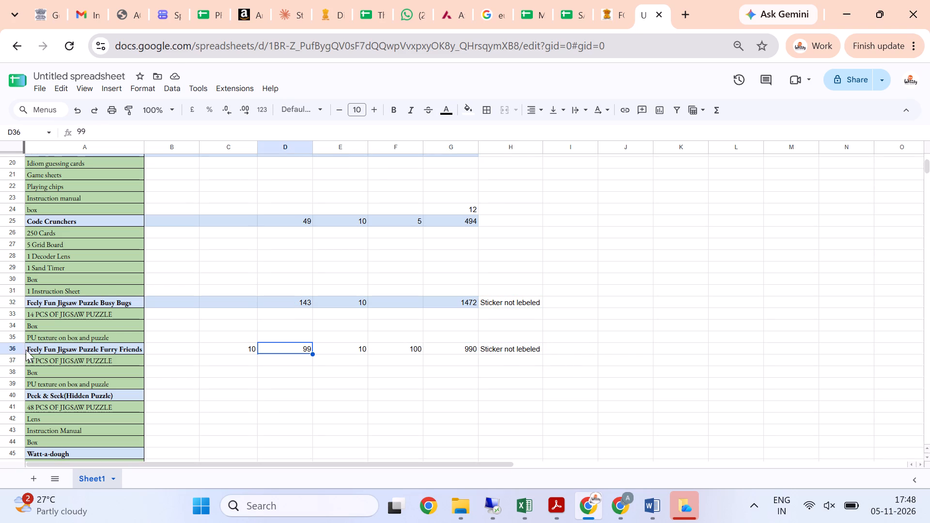
left_click_drag(28, 350, 478, 349)
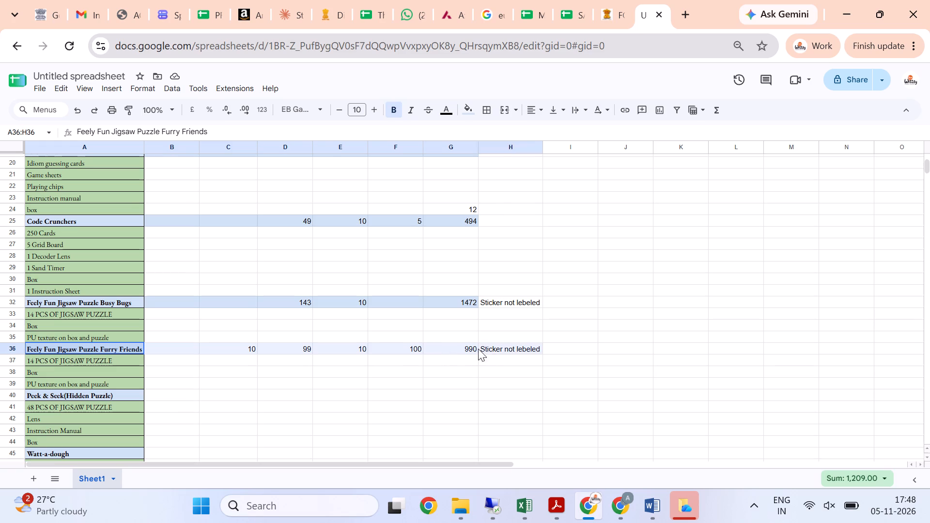
left_click_drag(478, 349, 465, 349)
left_click(472, 115)
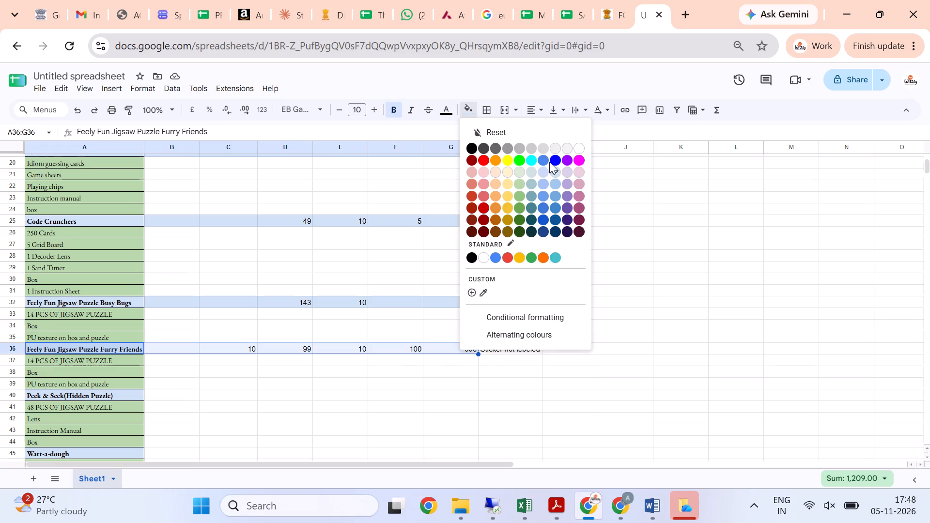
left_click(551, 169)
left_click(311, 373)
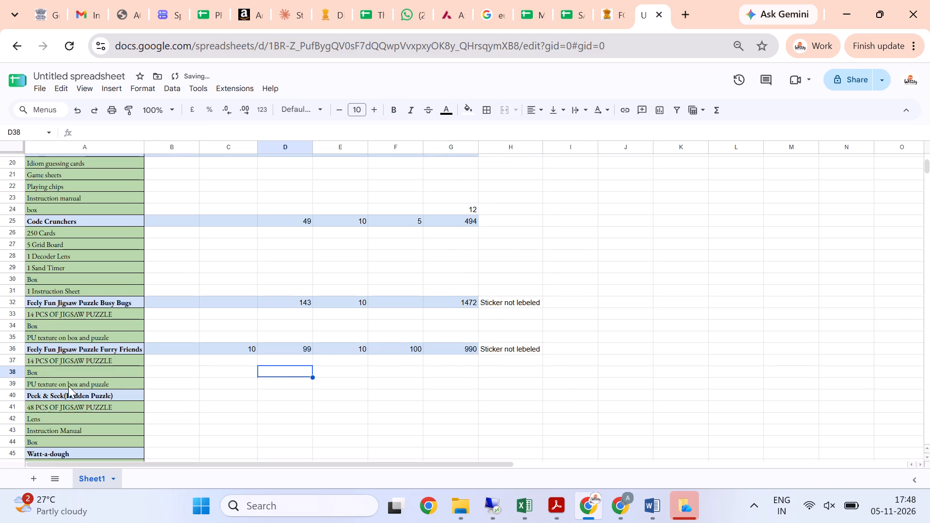
Enter 172 in D40 and 10 in E40 for the Peek & Seek (Hidden Puzzle) row.
scroll(208, 336, "down", 1)
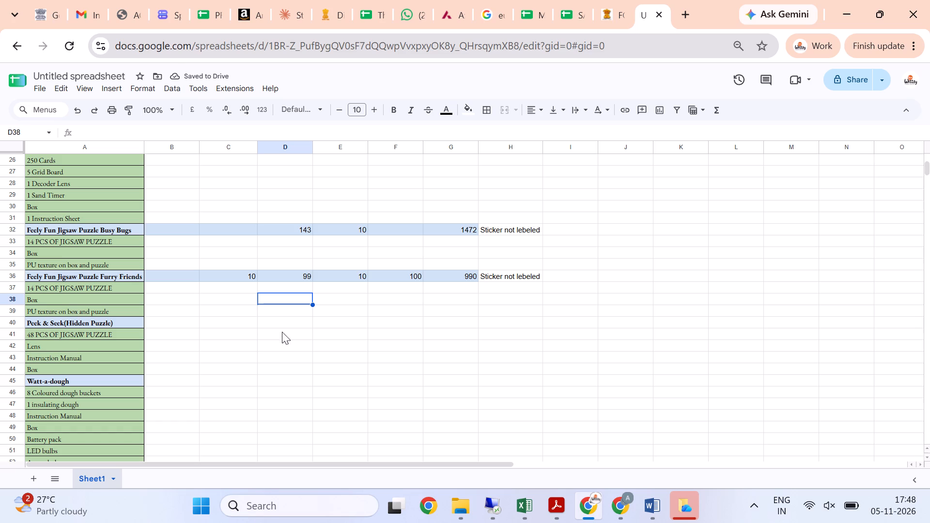
left_click(300, 320)
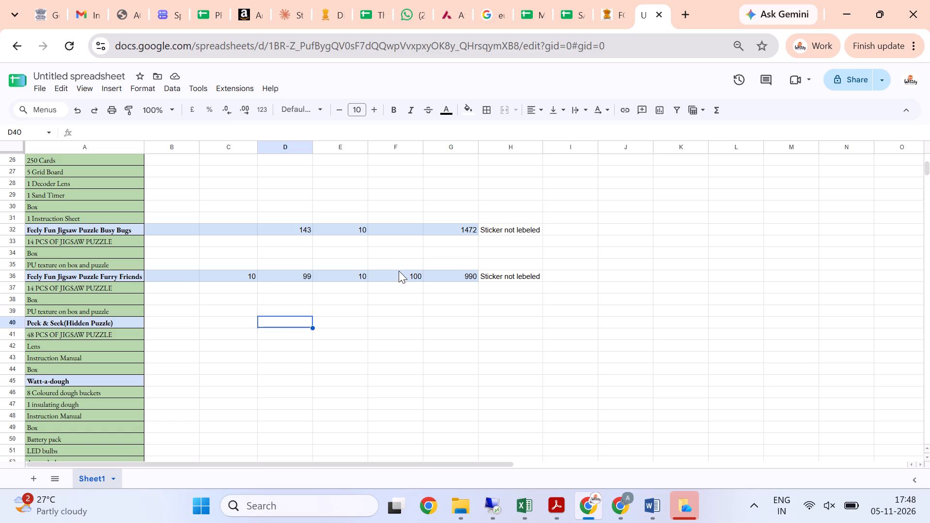
scroll(352, 296, "up", 4)
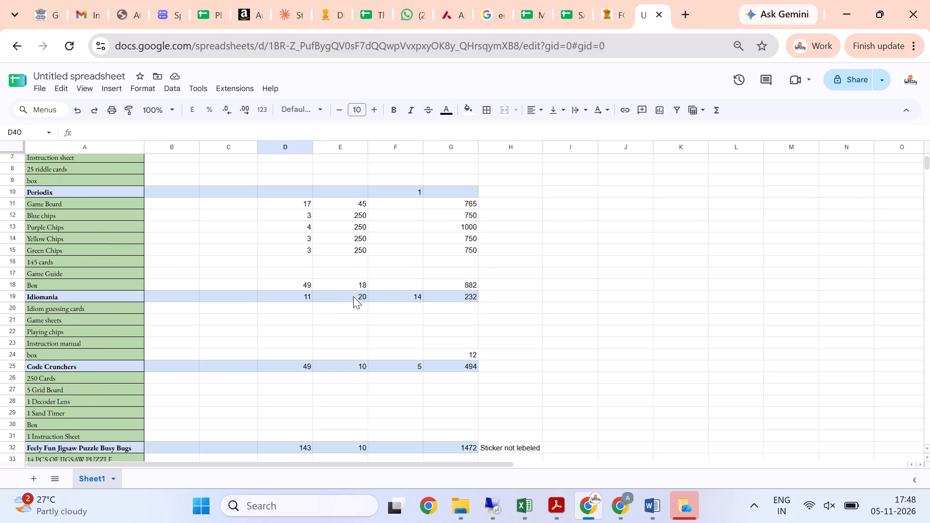
scroll(353, 296, "up", 10)
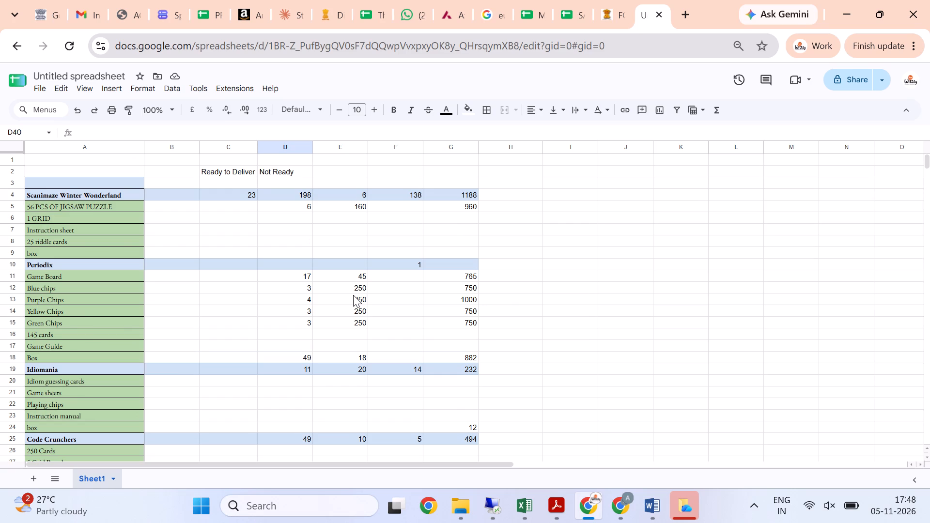
scroll(355, 390, "down", 4)
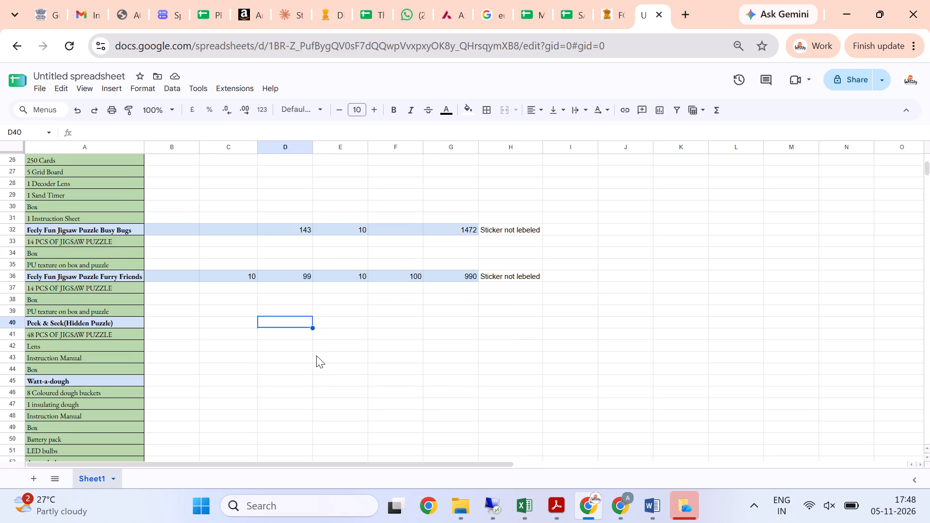
type("172")
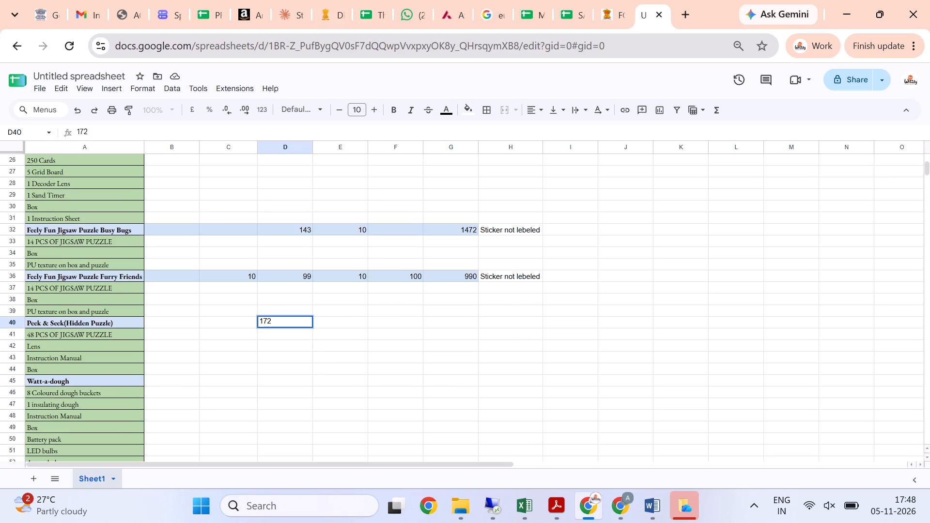
key("Right")
type("10")
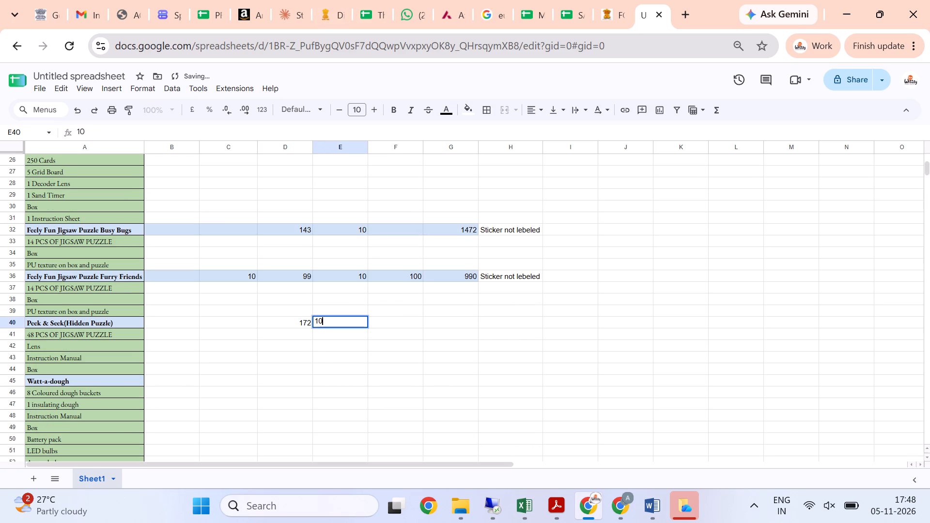
key("Down")
Select the Ready to Deliver cell C40 in the Peek & Seek (Hidden Puzzle) row.
key("Up")
key("Right")
key("Right")
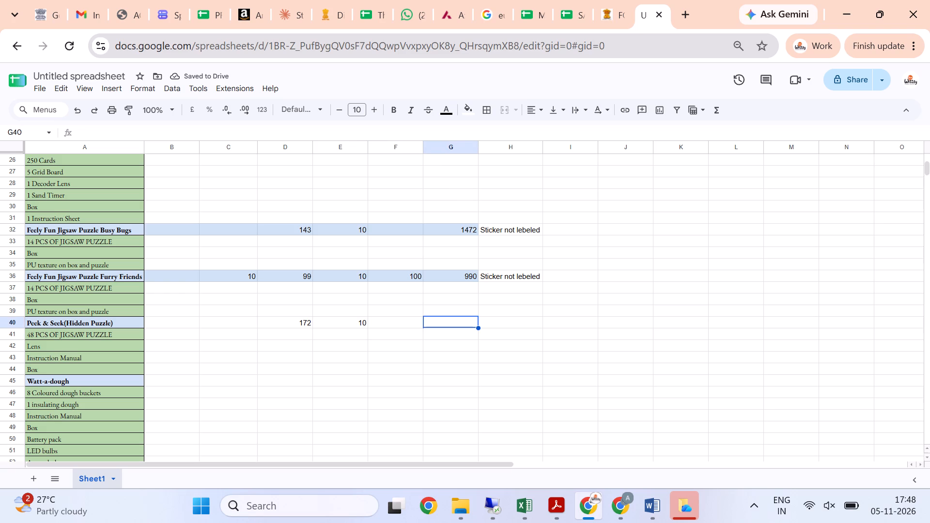
key("Left")
key("Left")
key("Left")
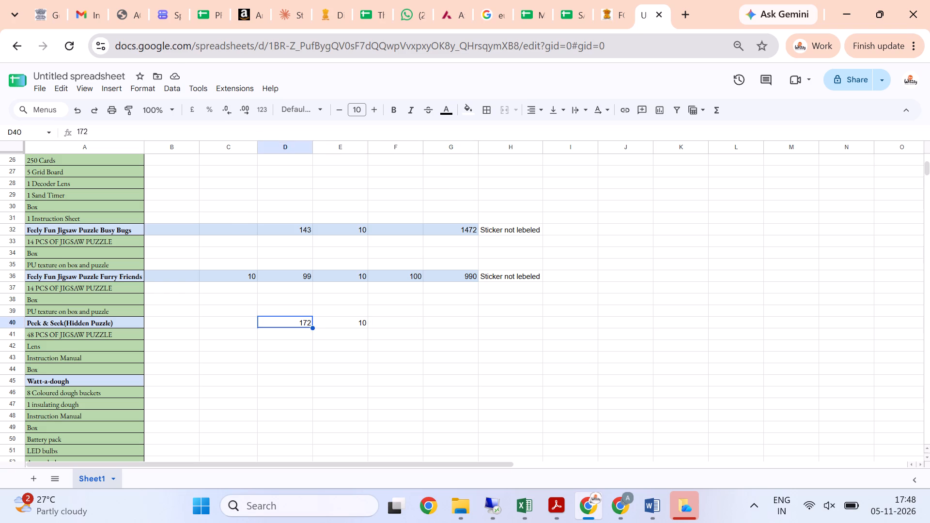
key("Left")
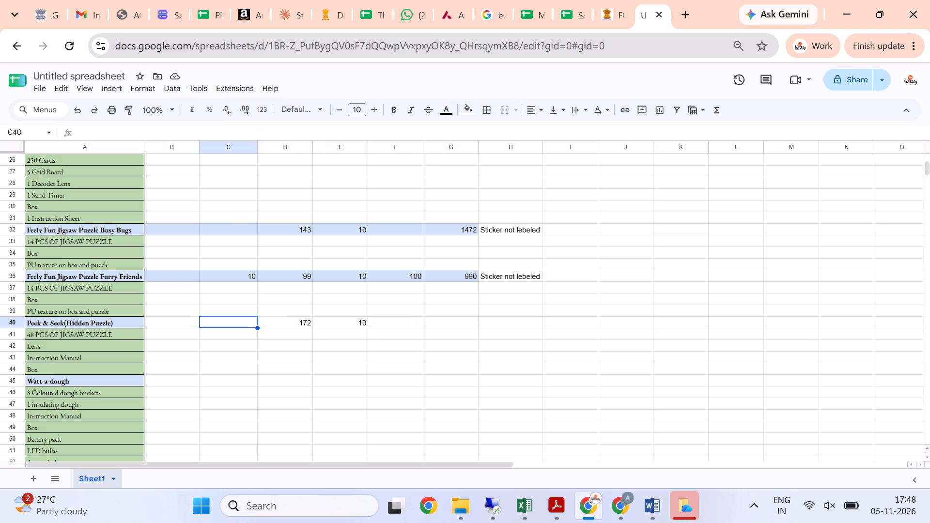
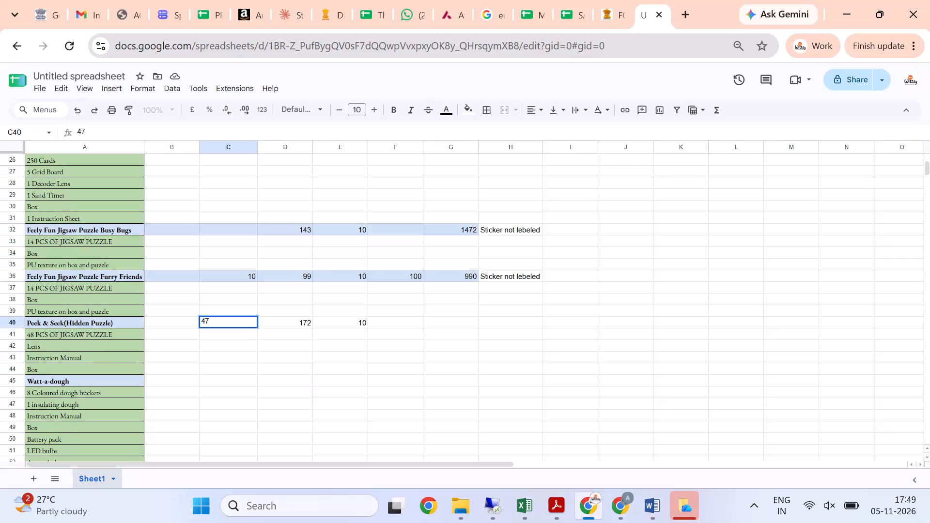
Enter 47 as the Ready to Deliver quantity in C40 of the Peek & Seek (Hidden Puzzle) row.
key("Right")
key("Right")
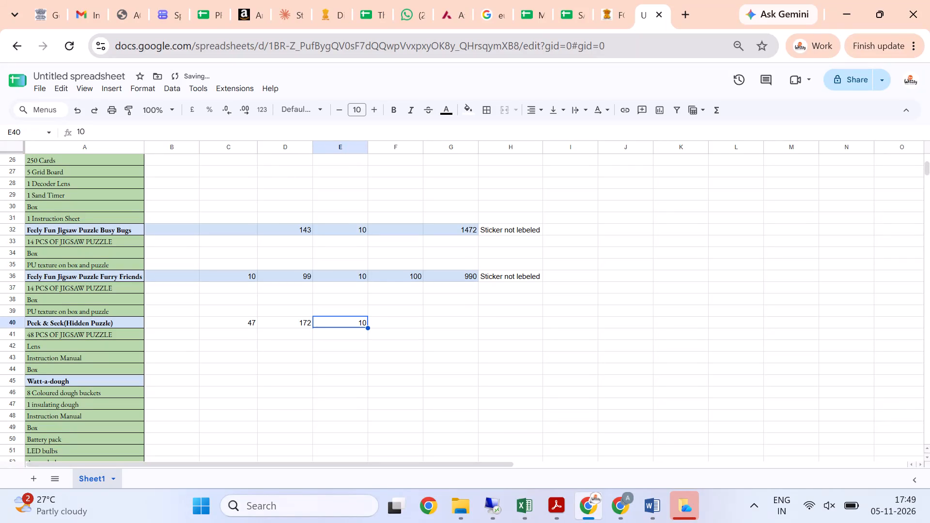
key("Right")
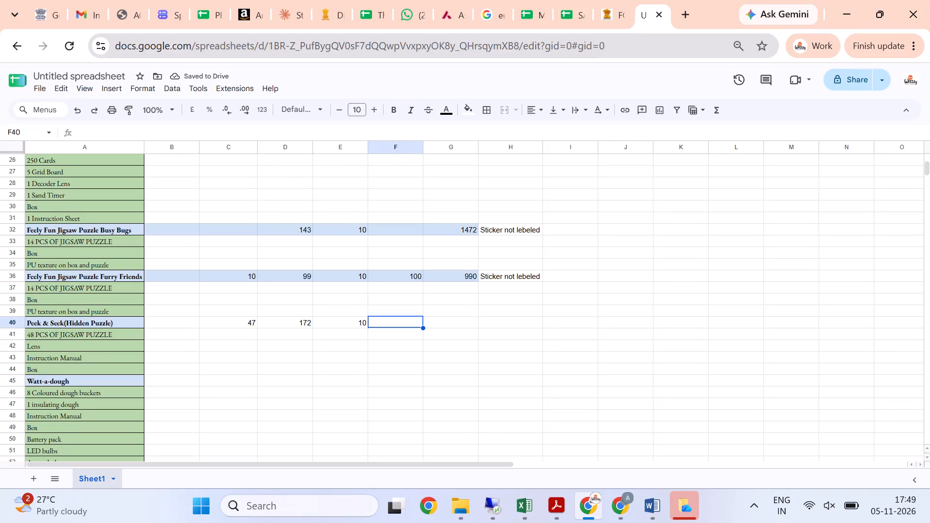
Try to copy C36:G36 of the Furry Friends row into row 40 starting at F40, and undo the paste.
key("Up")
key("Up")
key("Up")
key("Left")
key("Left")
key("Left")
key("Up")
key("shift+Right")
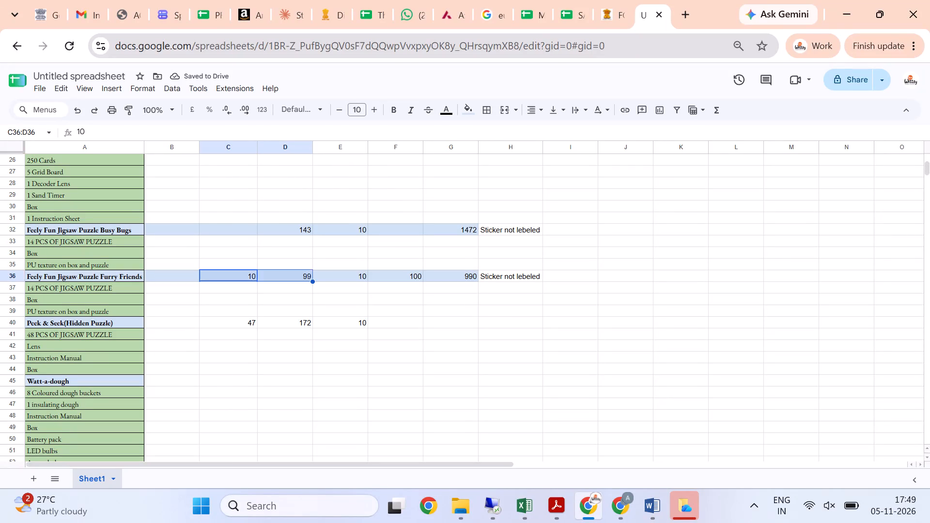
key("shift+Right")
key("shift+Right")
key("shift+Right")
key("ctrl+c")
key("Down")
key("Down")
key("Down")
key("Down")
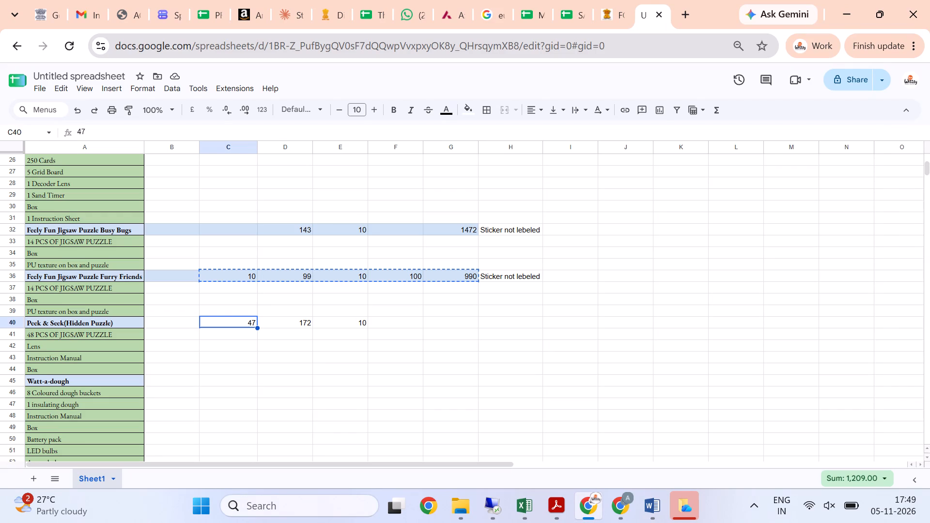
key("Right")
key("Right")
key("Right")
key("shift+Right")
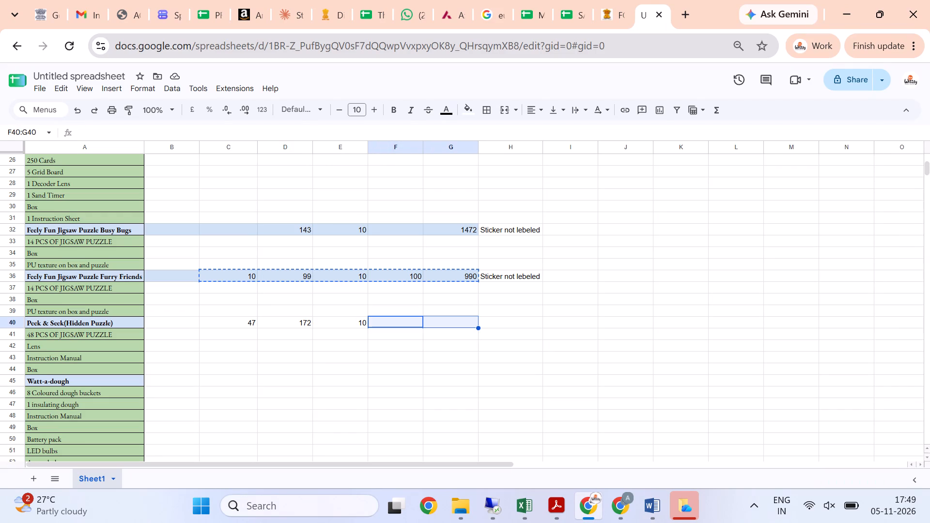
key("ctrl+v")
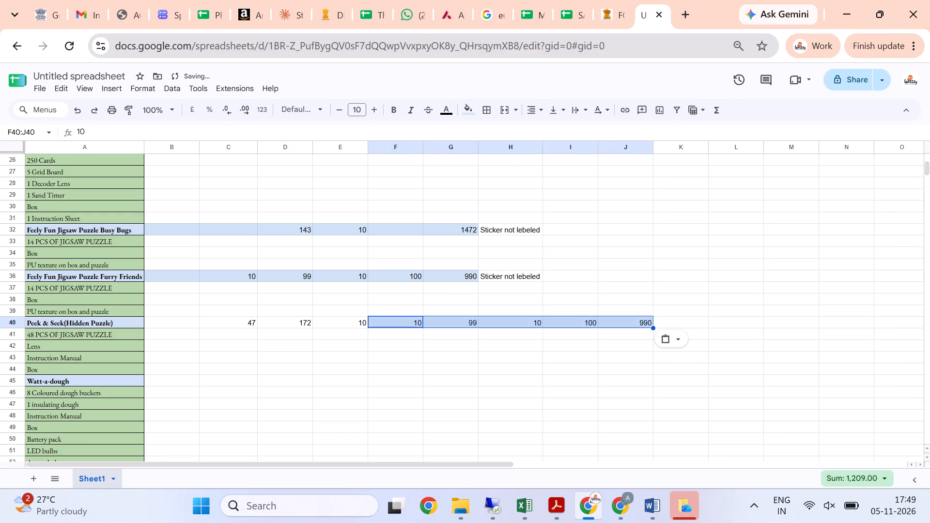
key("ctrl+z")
Copy the amount formulas from F36:G36 into F40:G40 of the Peek & Seek (Hidden Puzzle) row.
key("Up")
key("Up")
key("Up")
key("Up")
key("shift+Right")
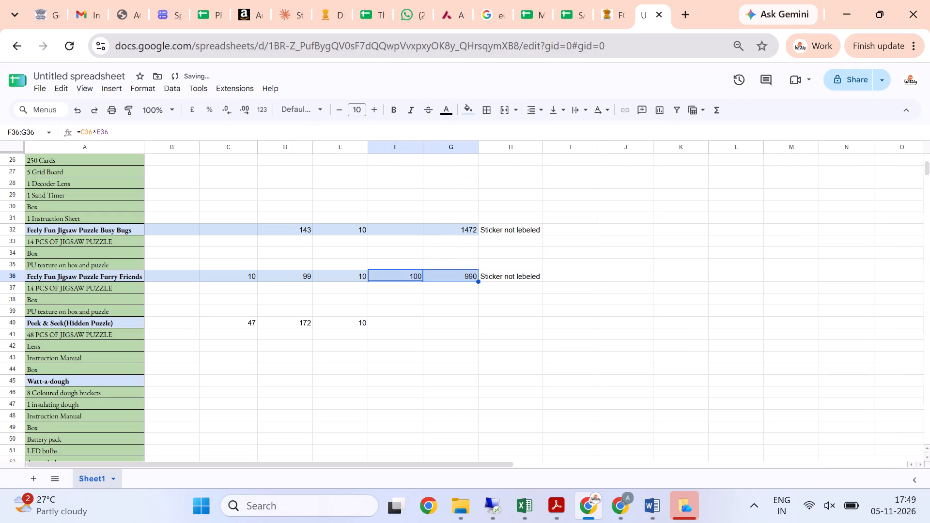
key("ctrl+c")
key("Down")
key("Down")
key("Down")
key("Down")
key("ctrl+v")
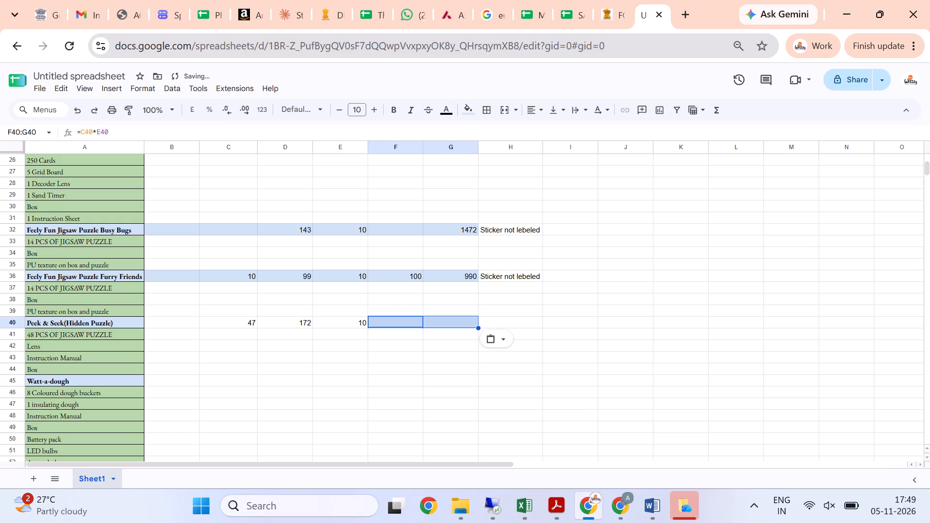
Extend the Peek & Seek formula in F40 to =C40*E40+9.
key("Down")
key("Up")
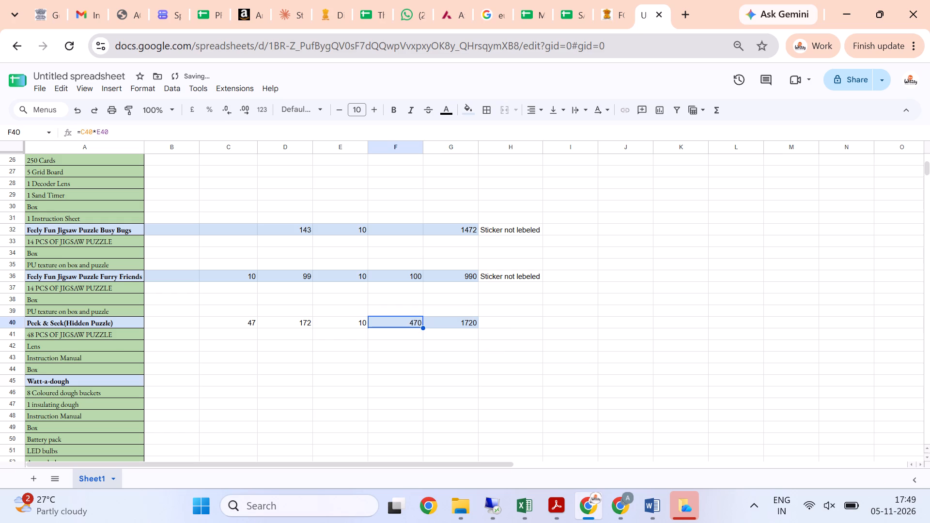
left_click(120, 134)
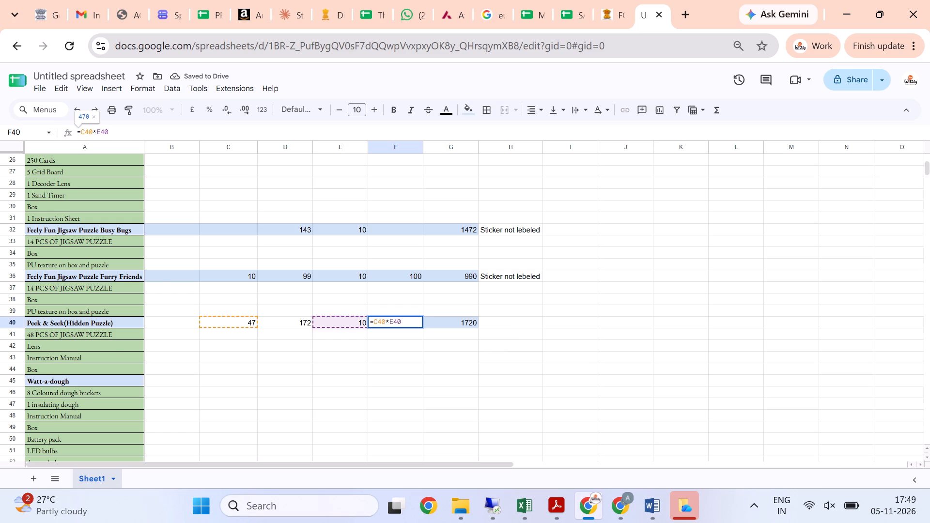
key("shift+plus")
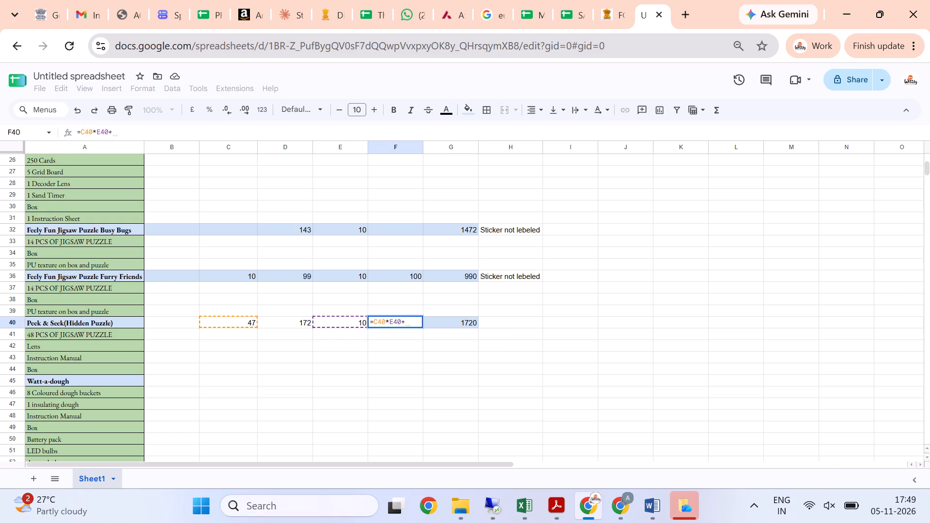
key("9")
key("Return")
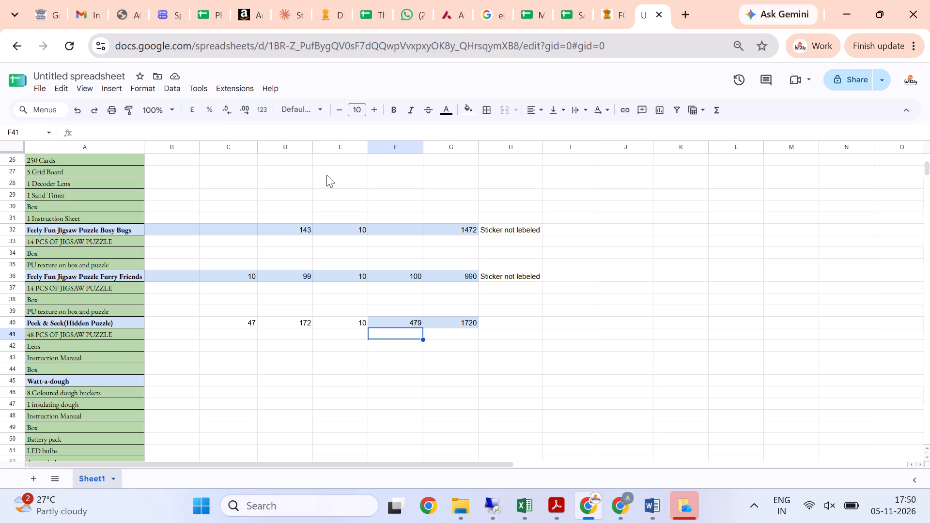
Fill A40:G40 of the Peek & Seek (Hidden Puzzle) row with light blue.
left_click_drag(31, 323, 434, 320)
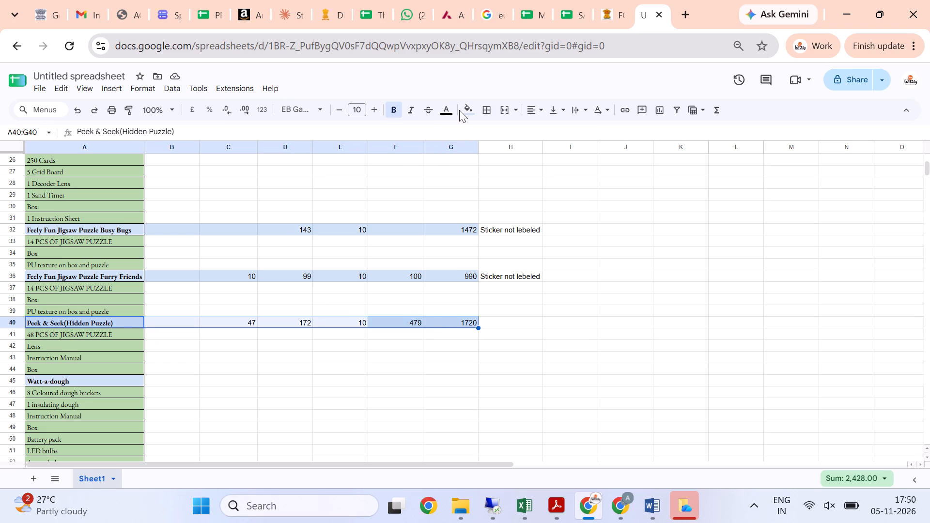
left_click(460, 109)
left_click(551, 171)
left_click(411, 344)
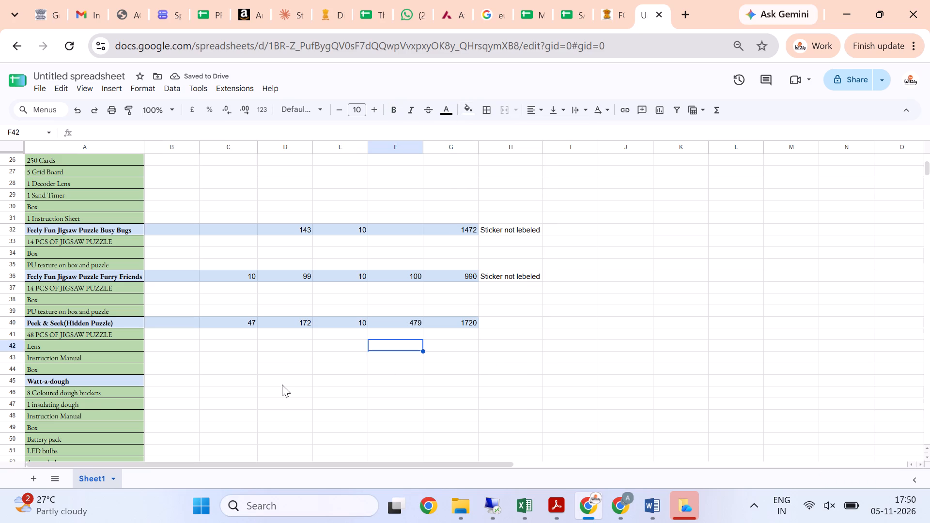
Enter 5 in F45 of the Watt-a-dough row.
left_click(96, 386)
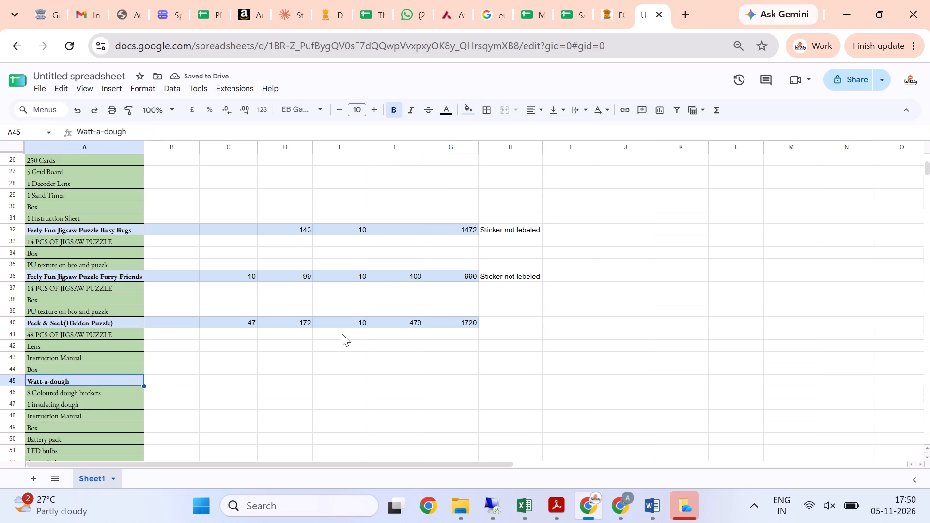
scroll(355, 333, "up", 5)
scroll(355, 333, "down", 4)
scroll(355, 332, "up", 8)
scroll(355, 332, "down", 4)
left_click(383, 381)
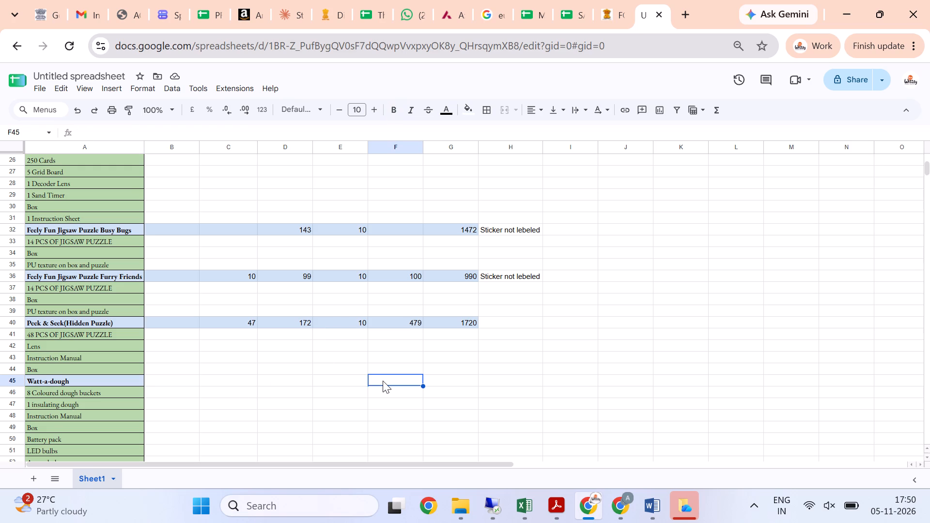
key("5")
key("Down")
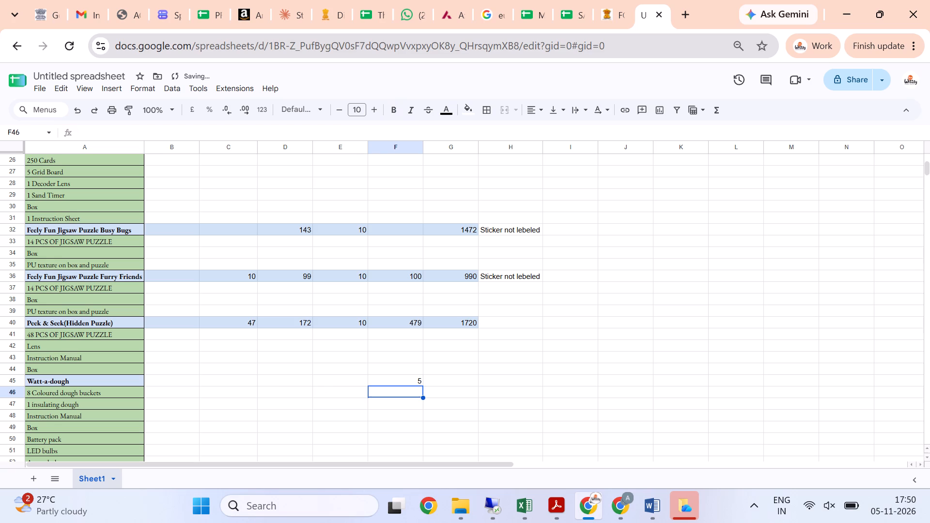
Select the Not Ready quantity cell D45 in the Watt-a-dough row.
key("Up")
key("Left")
key("Left")
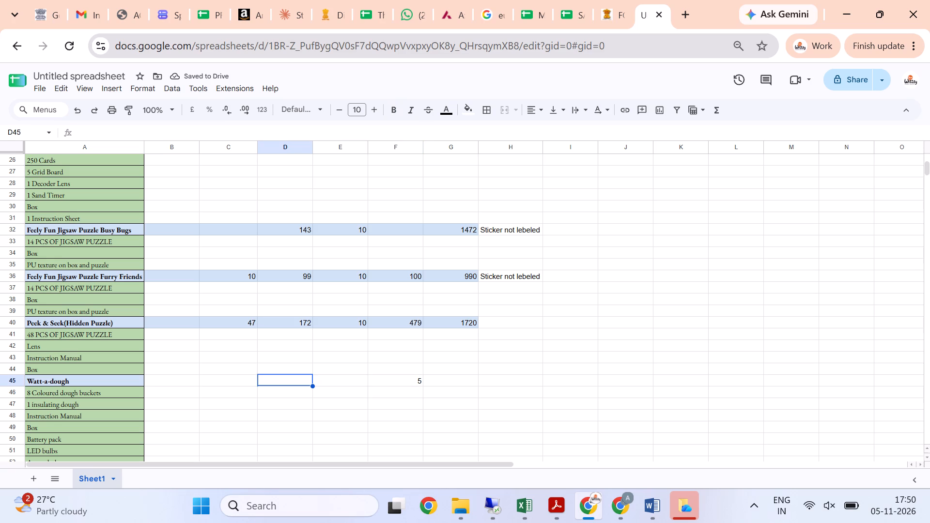
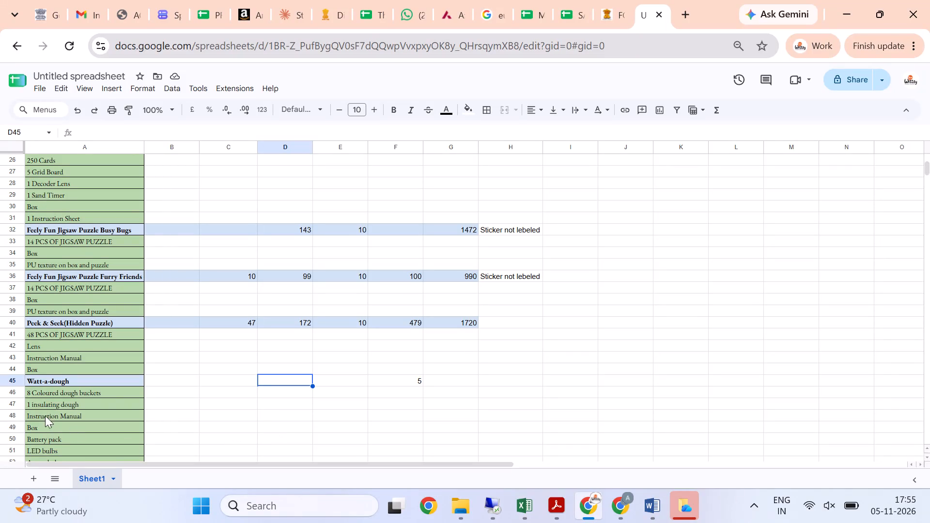
Insert five blank rows between the Watt-a-dough row and the 8 Coloured dough buckets row.
left_click(67, 393)
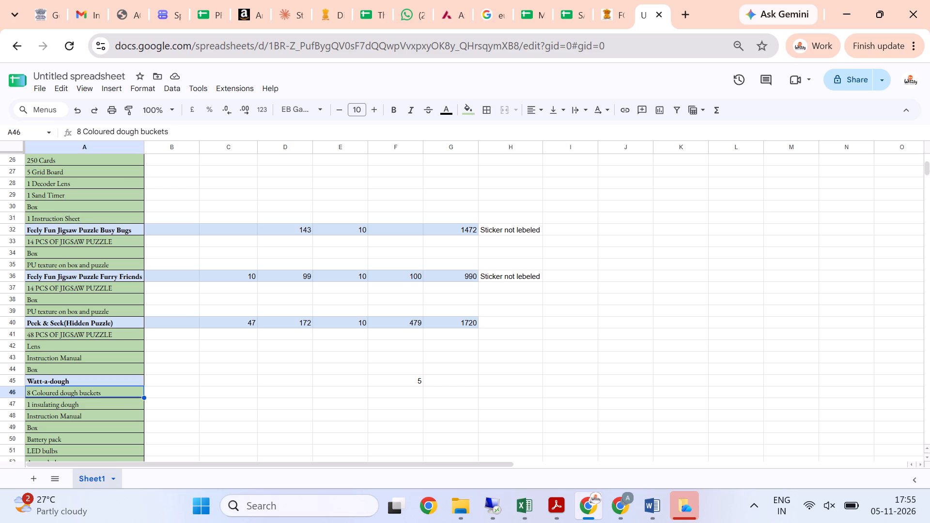
right_click(15, 392)
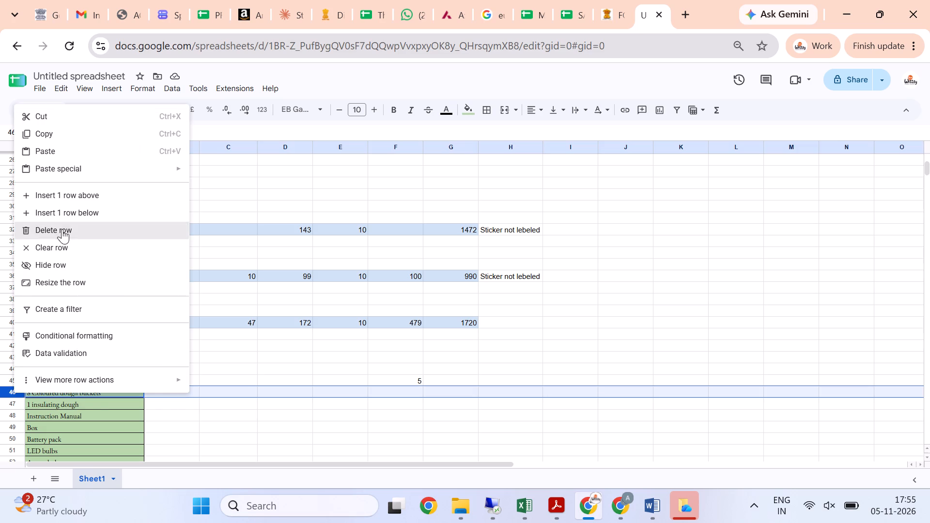
left_click(72, 196)
right_click(9, 395)
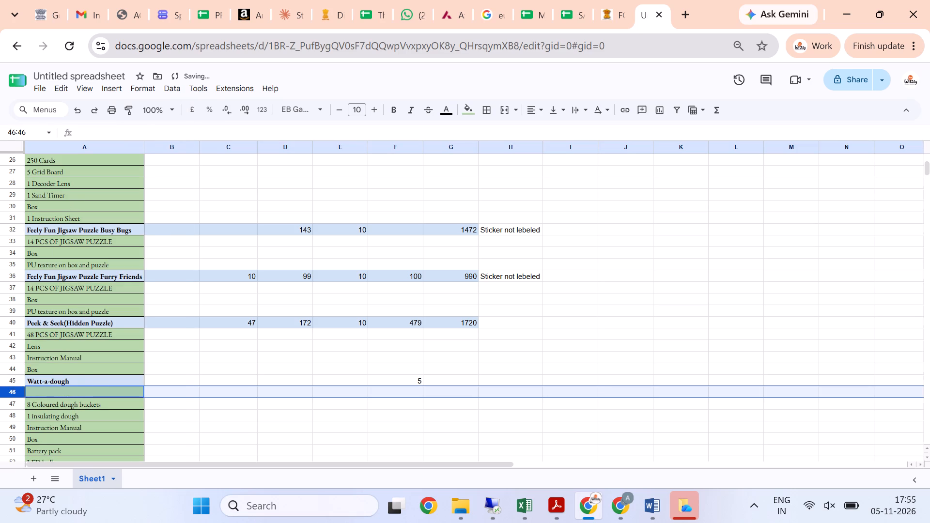
left_click(91, 201)
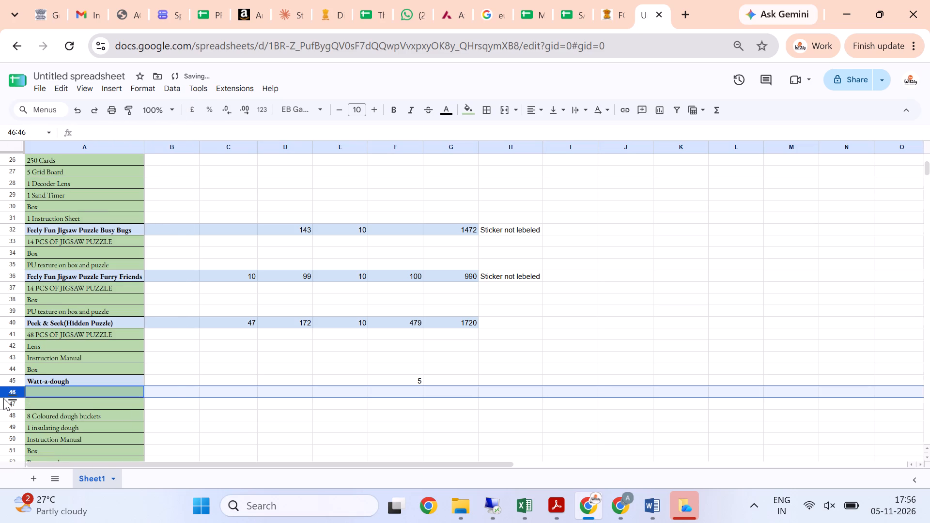
right_click(3, 398)
left_click(88, 204)
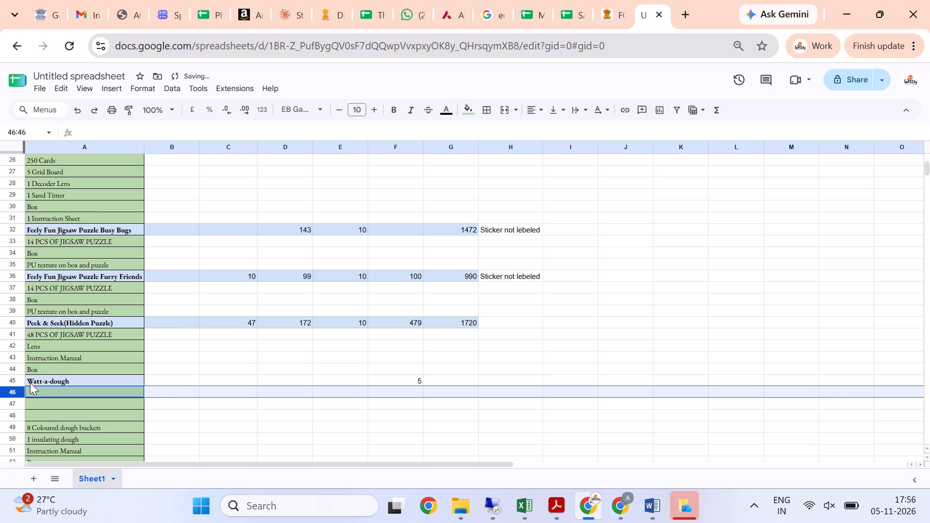
left_click(15, 398)
right_click(15, 395)
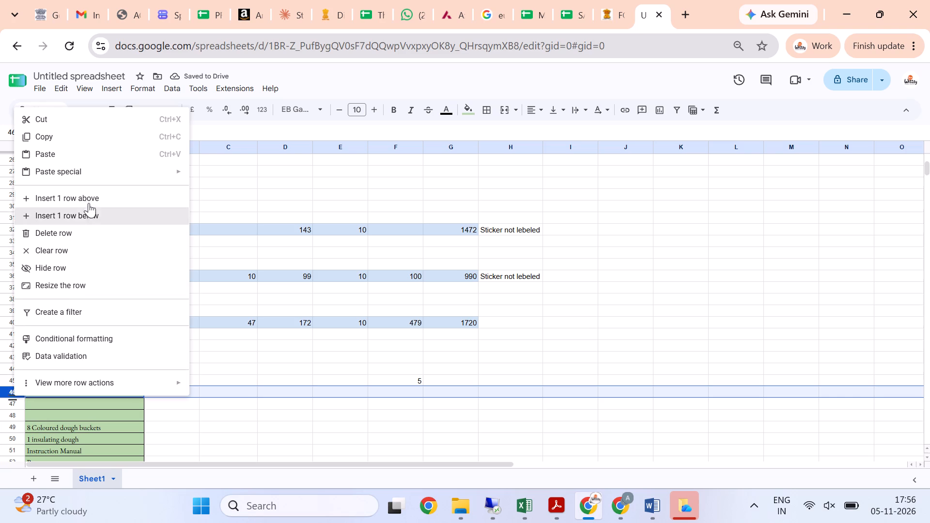
left_click(88, 201)
scroll(79, 393, "down", 2)
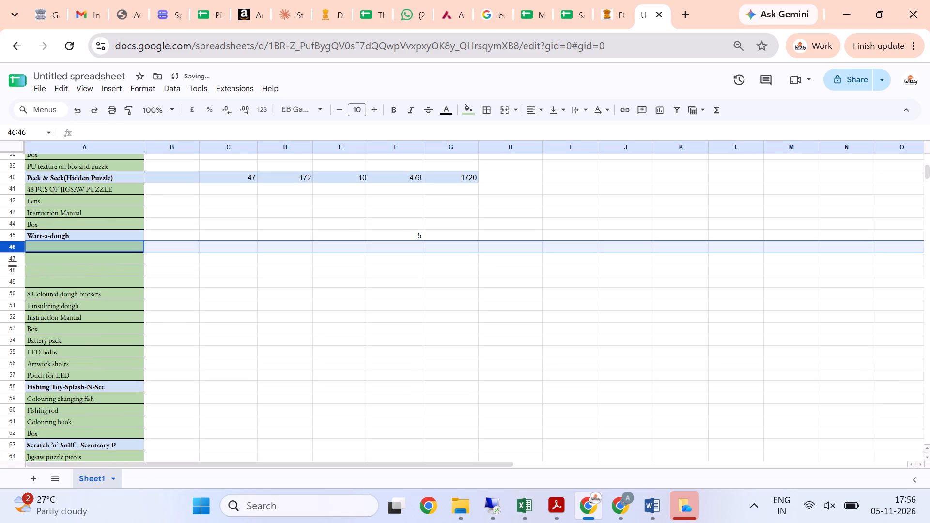
left_click(10, 249)
right_click(10, 249)
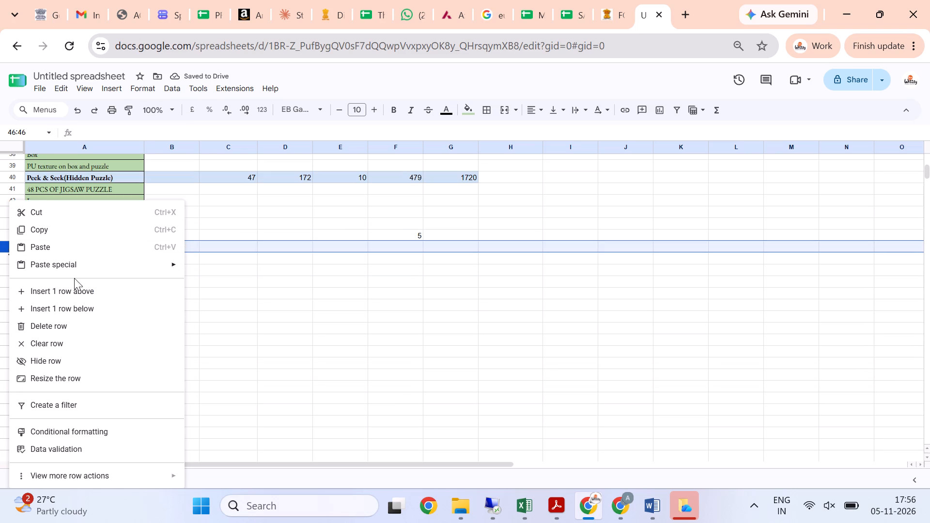
left_click(74, 288)
Enter the component name Black Colour Dough Bucket in A46, directly below Watt-a-dough.
left_click(68, 247)
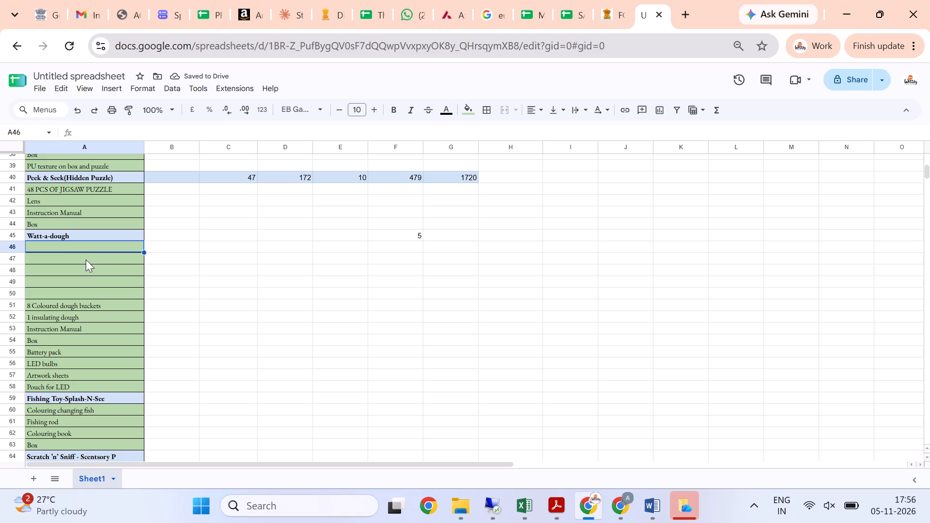
key("shift+b")
type("lack")
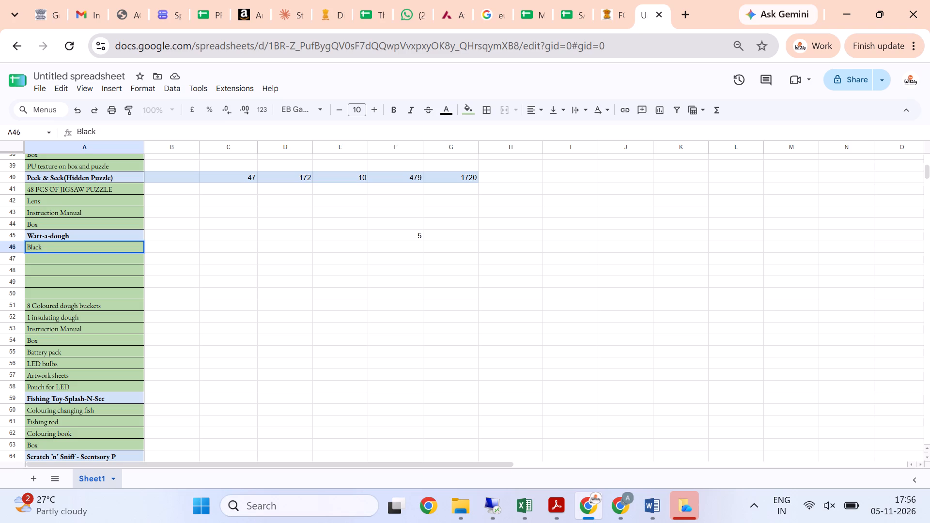
key("space")
type("Colour D")
key("BackSpace")
type("ough")
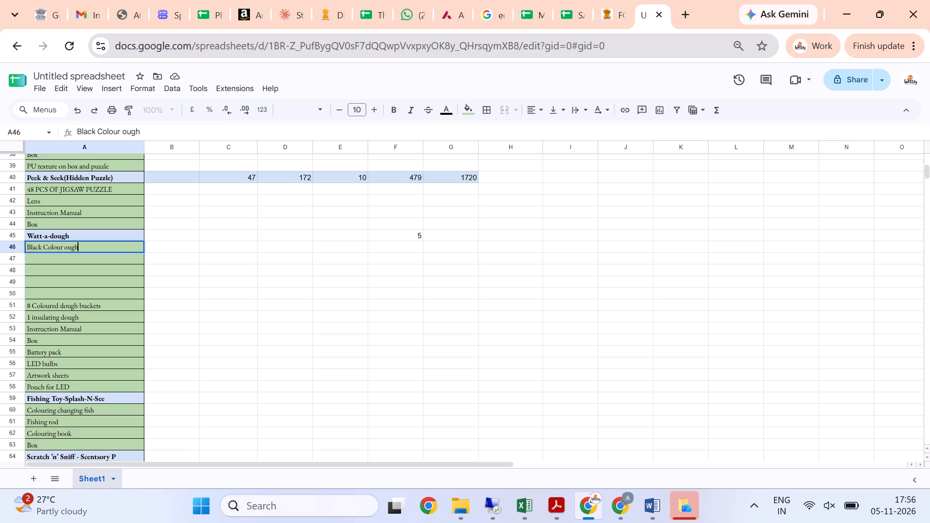
key("space")
key("BackSpace")
key("BackSpace")
key("BackSpace")
key("BackSpace")
key("BackSpace")
key("BackSpace")
key("BackSpace")
type("r Dough Bucket")
key("Return")
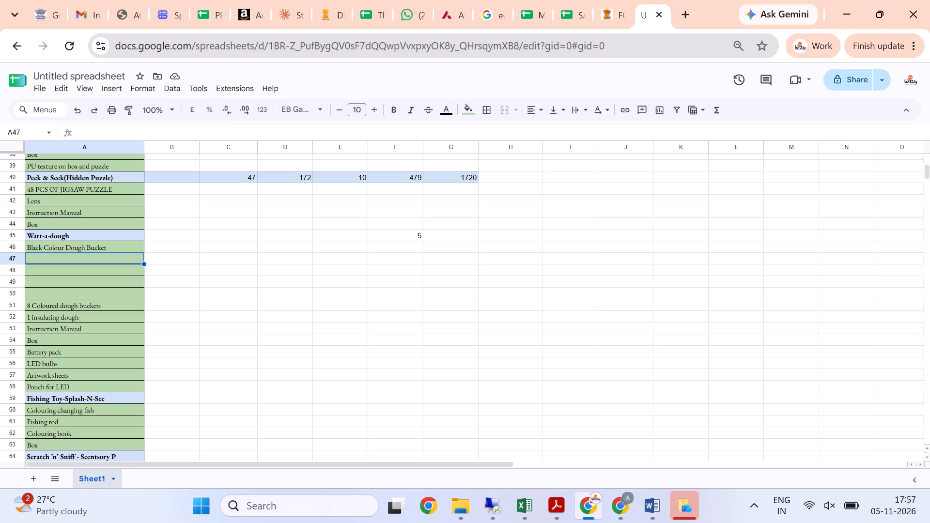
Enter the component name Blue Colour Dough Bucket in A47.
type("Bli")
key("BackSpace")
key("u")
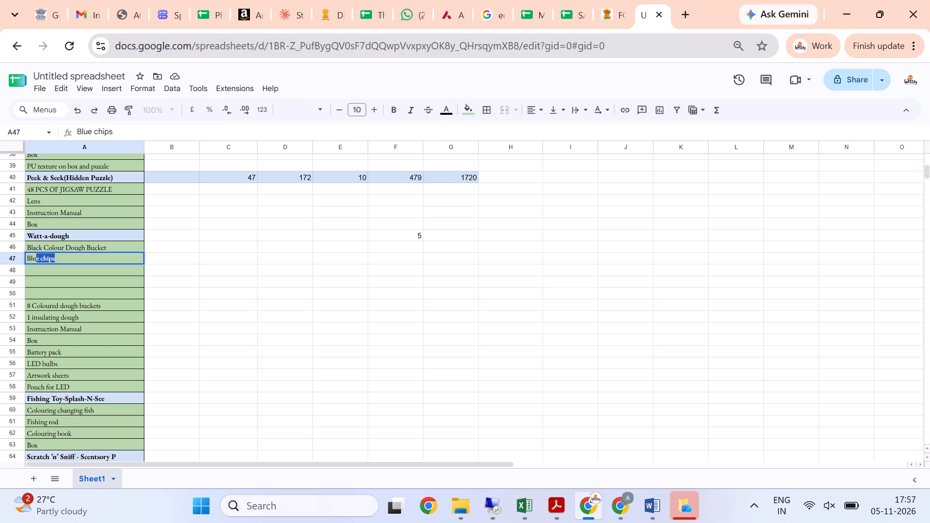
key("e")
key("space")
type("Colour")
key("space")
type("Dough")
key("space")
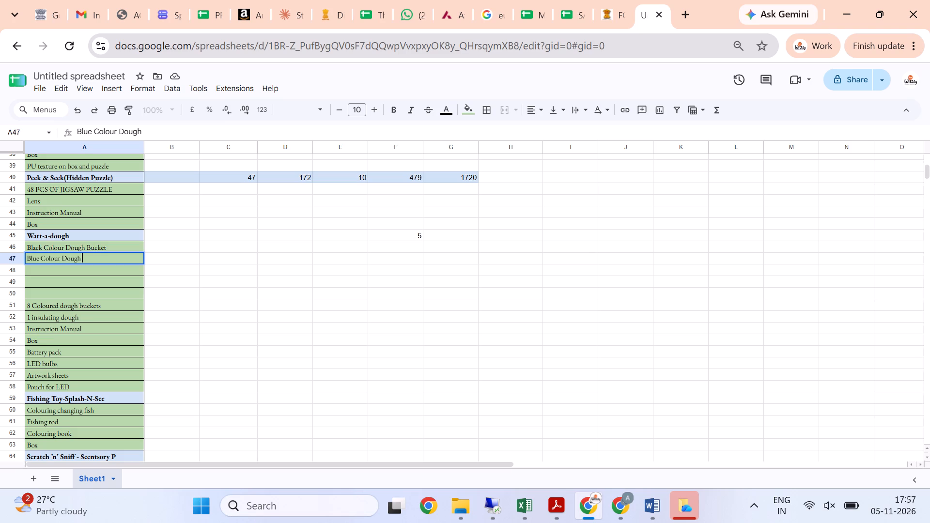
key("shift+b")
type("ucket")
key("Down")
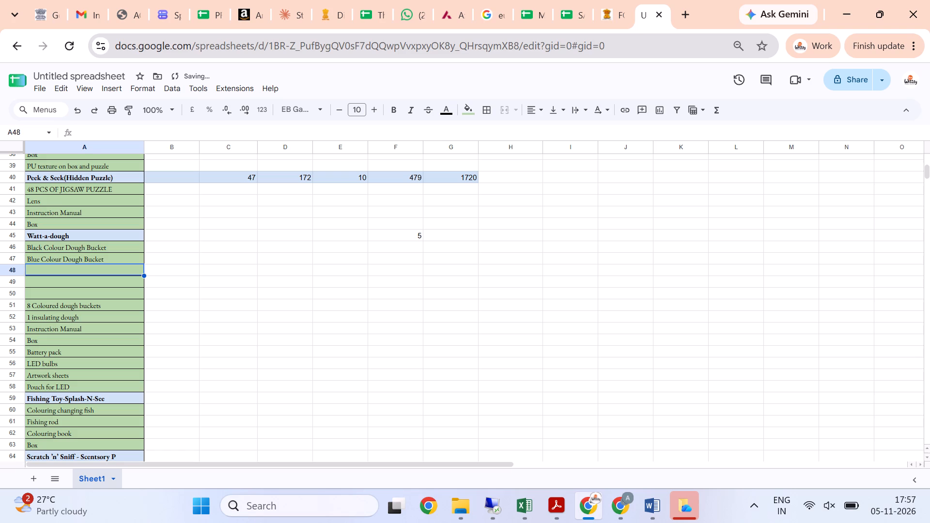
Enter the component name Violet Colour Dough Bucket in A48.
type("Viol")
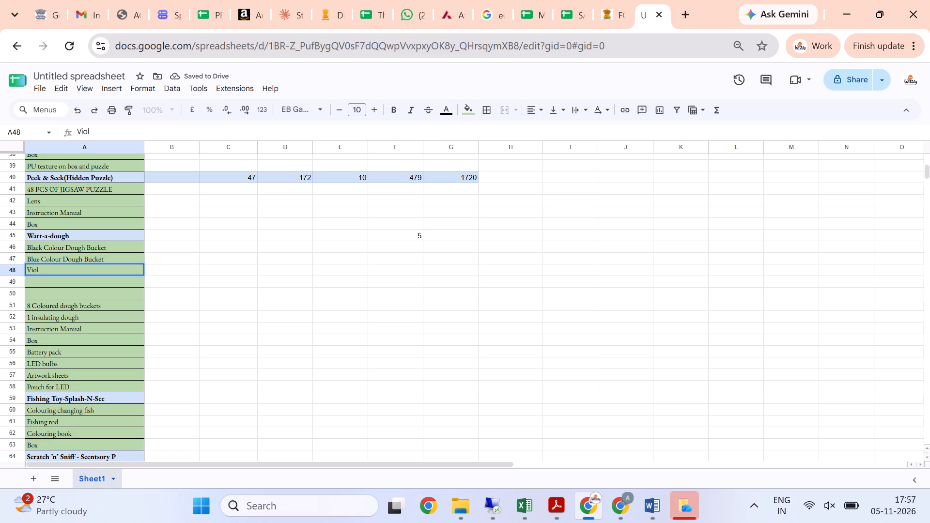
key("BackSpace")
type("et")
key("BackSpace")
key("BackSpace")
key("BackSpace")
type("olet")
key("space")
type("Colour")
key("space")
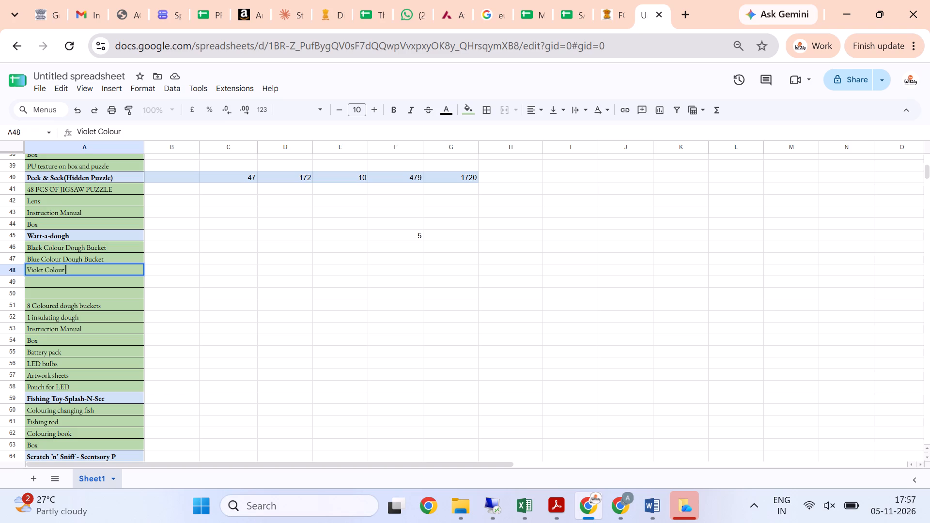
type("Dough Bucket")
key("Return")
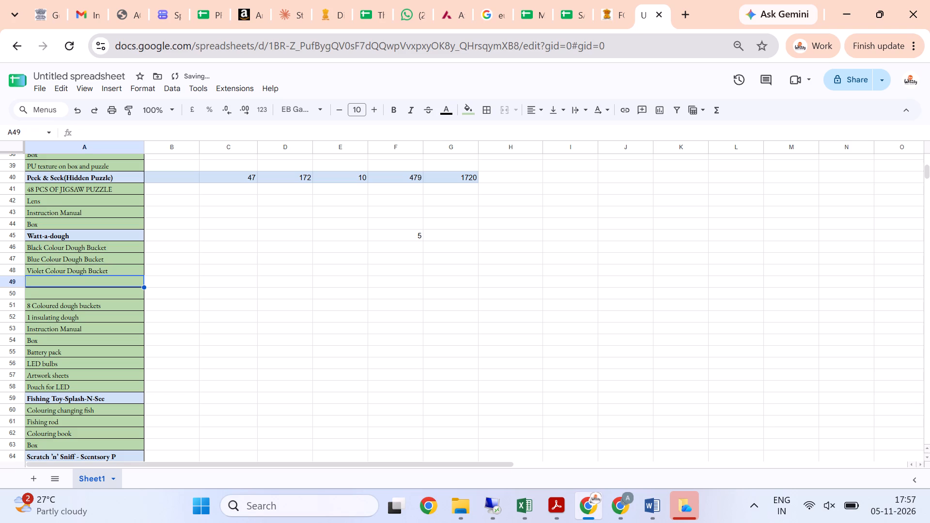
Enter the component name Green Colour Dough Bucket in A49.
type("Greemm")
key("BackSpace")
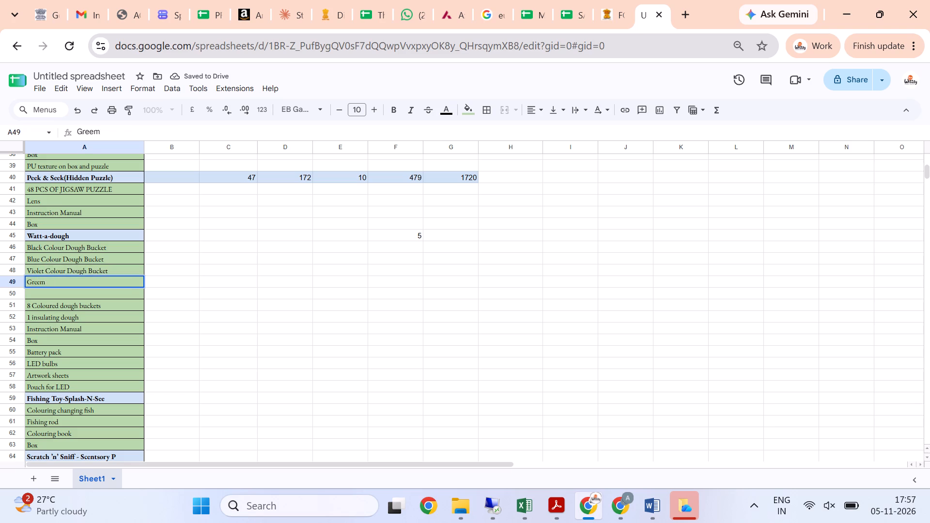
key("BackSpace")
type("n Colour Dough Bucket")
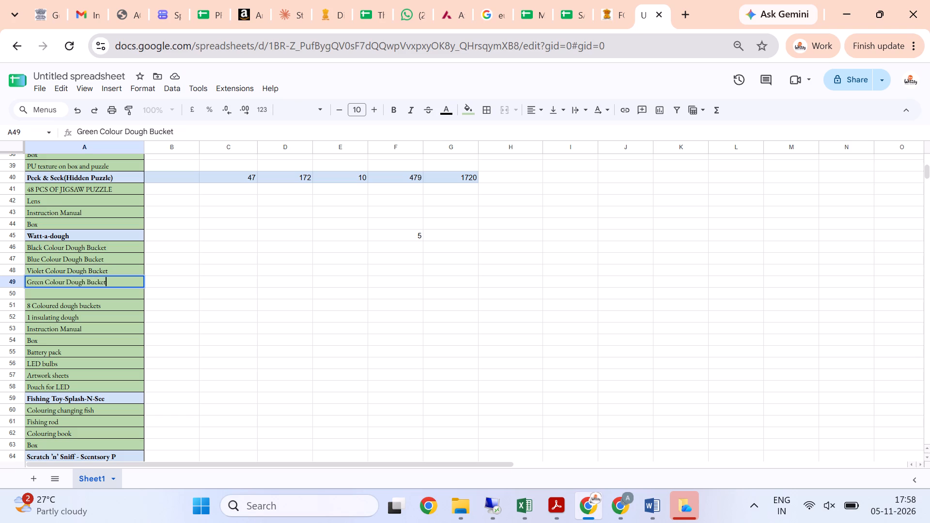
key("Return")
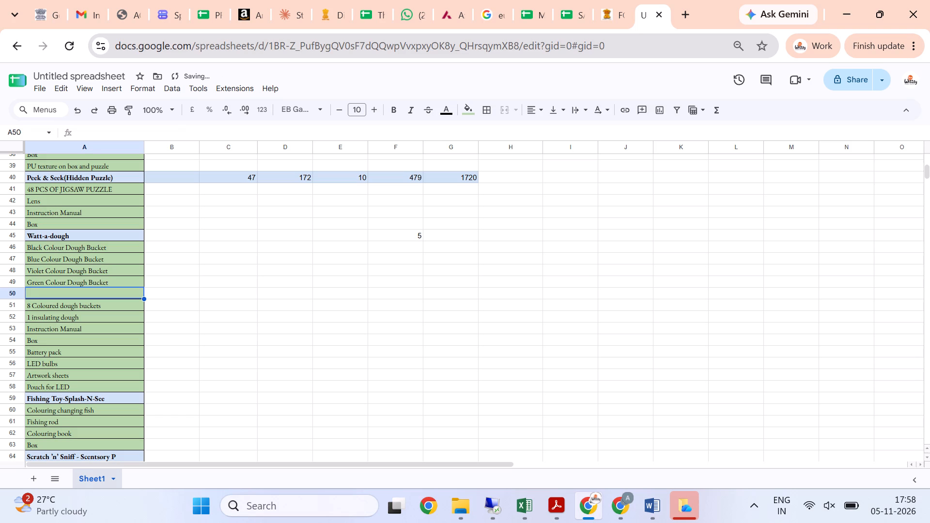
Enter the component name Red Colour Dough Bucket in A50.
type("Red")
key("space")
type("Colour")
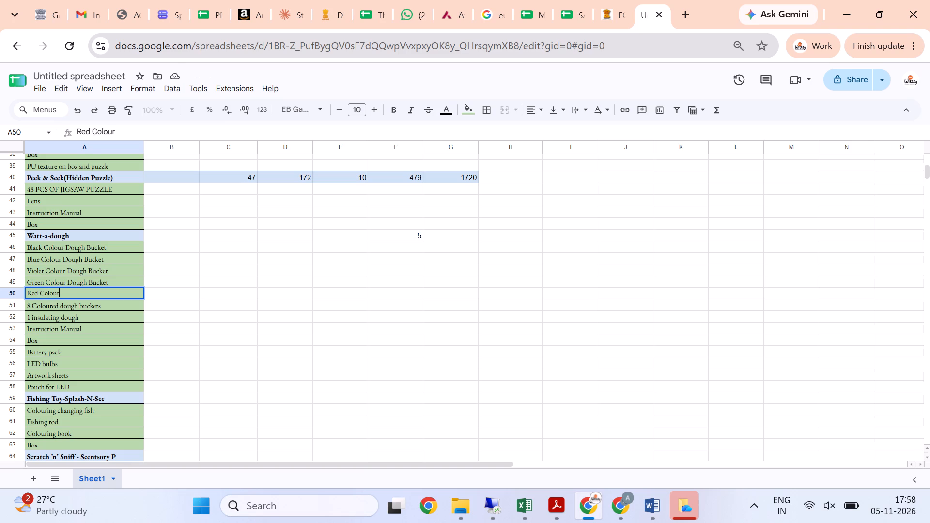
key("space")
type("Dough Bucket")
key("Return")
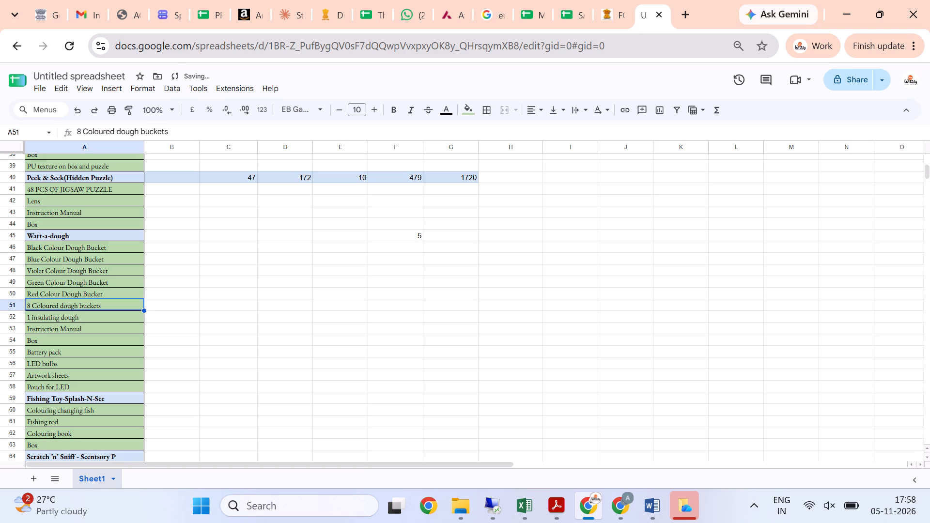
Insert one blank row above the 8 Coloured dough buckets row at row 51.
left_click(14, 307)
right_click(14, 307)
left_click(91, 220)
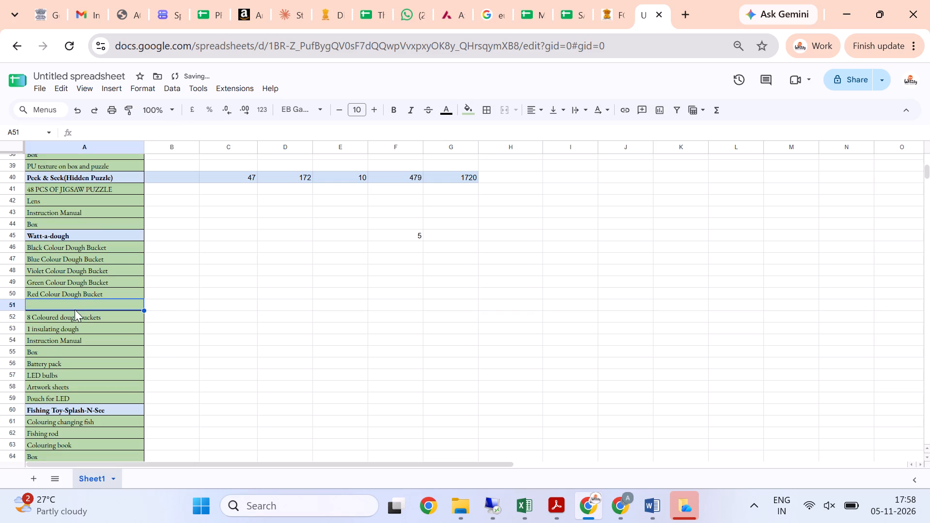
Enter the component name Yellow Colour Dough bucket in A51.
left_click(77, 305)
type("Yelloe")
key("BackSpace")
type("w C")
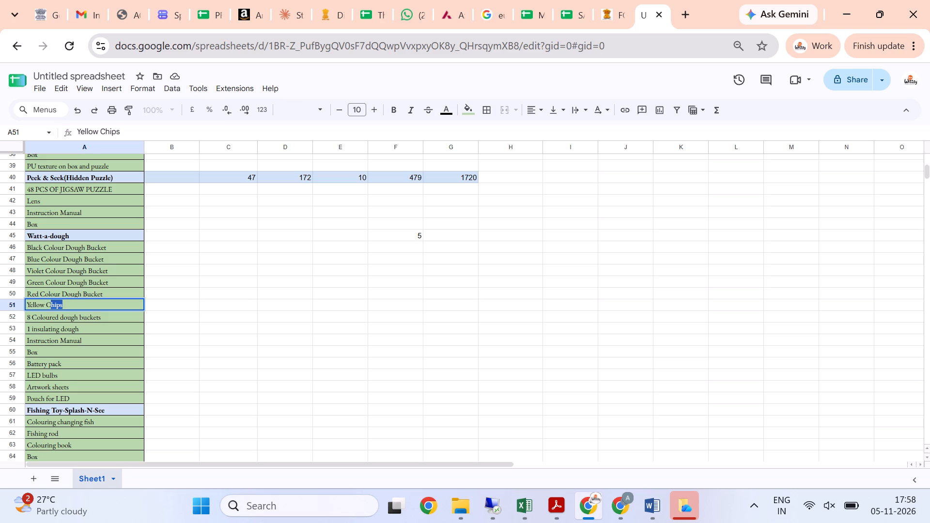
type("olour")
key("space")
type("Dough bucket")
key("Return")
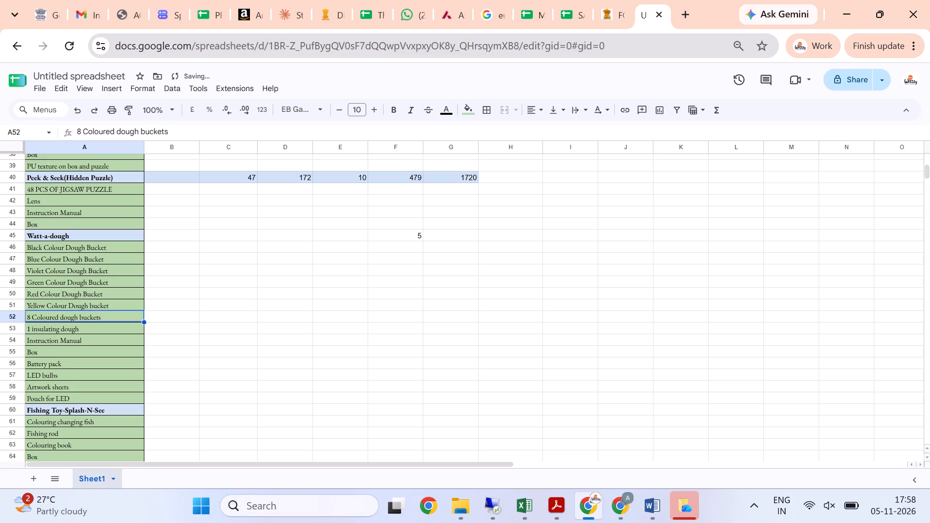
Replace the 8 Coloured dough buckets entry in A52 with Orange Colour Dough Bucket.
type("Oran")
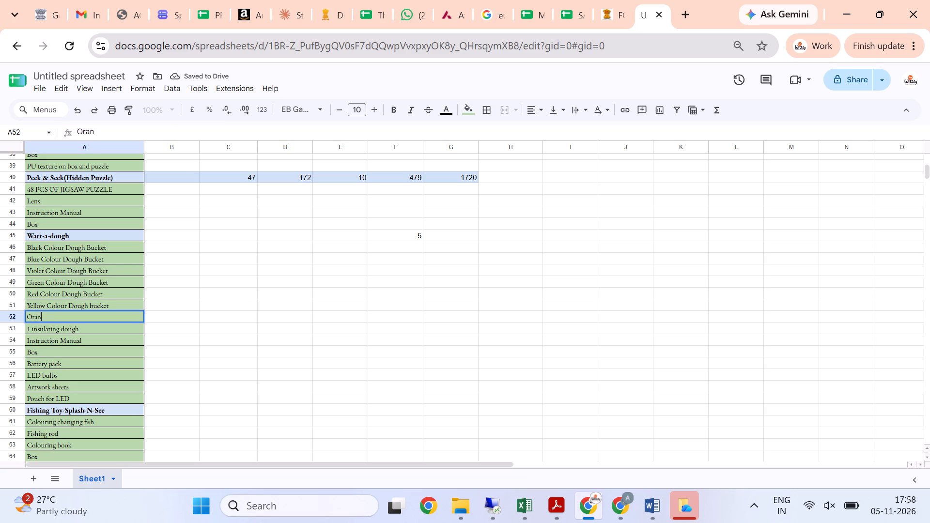
type("ge Colour Dough bu")
key("BackSpace")
key("BackSpace")
type("Bucket")
key("Return")
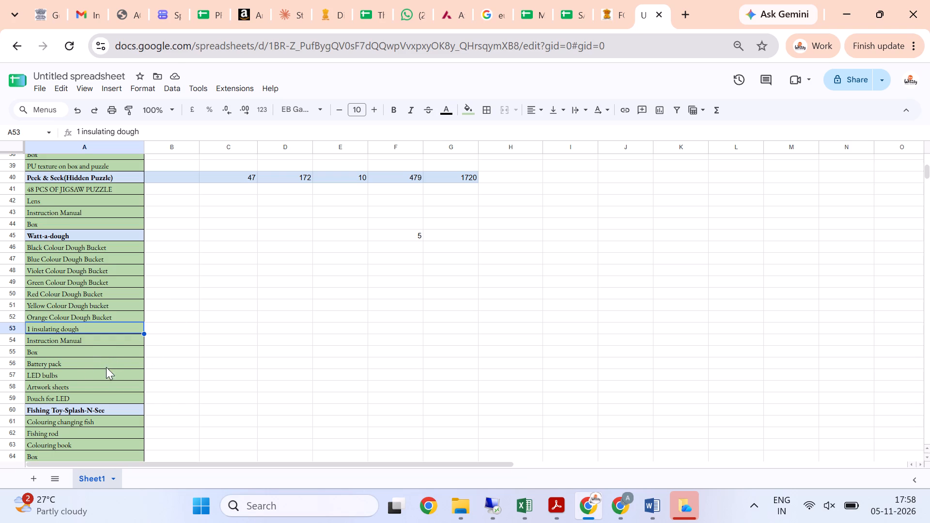
Insert three blank rows above the 1 insulating dough row, starting at row 53.
left_click(86, 327)
right_click(17, 327)
left_click(90, 294)
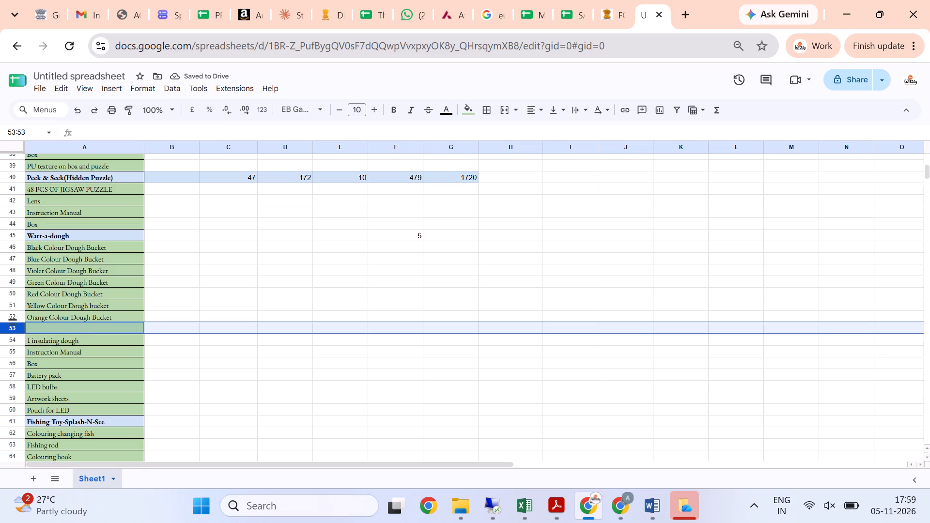
right_click(14, 330)
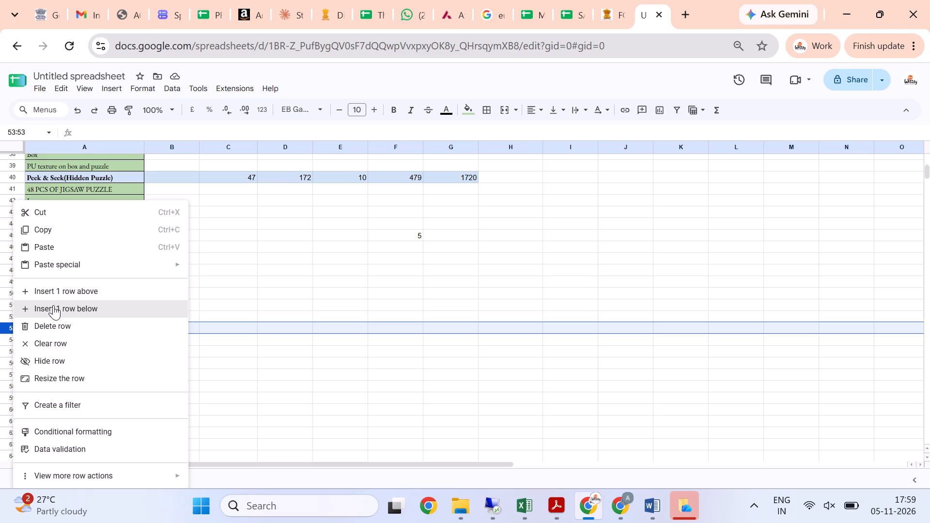
left_click(98, 291)
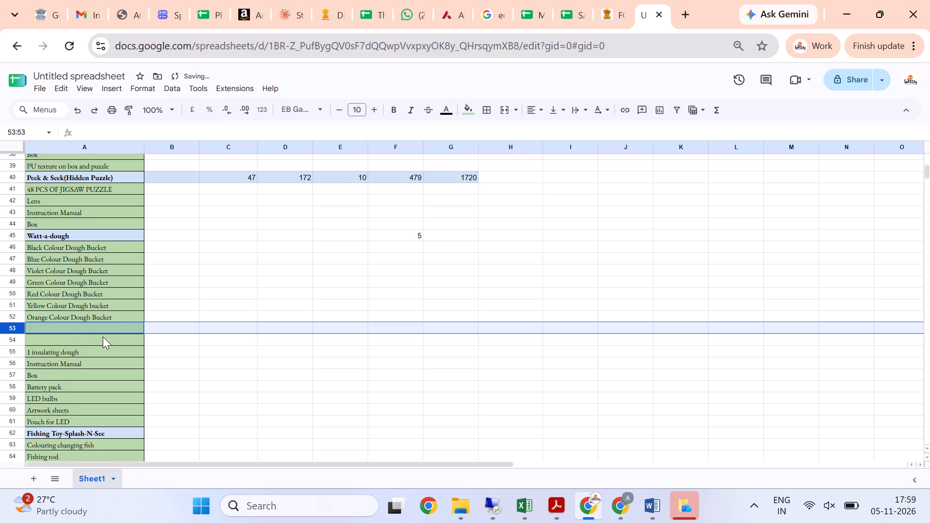
right_click(10, 329)
left_click(84, 289)
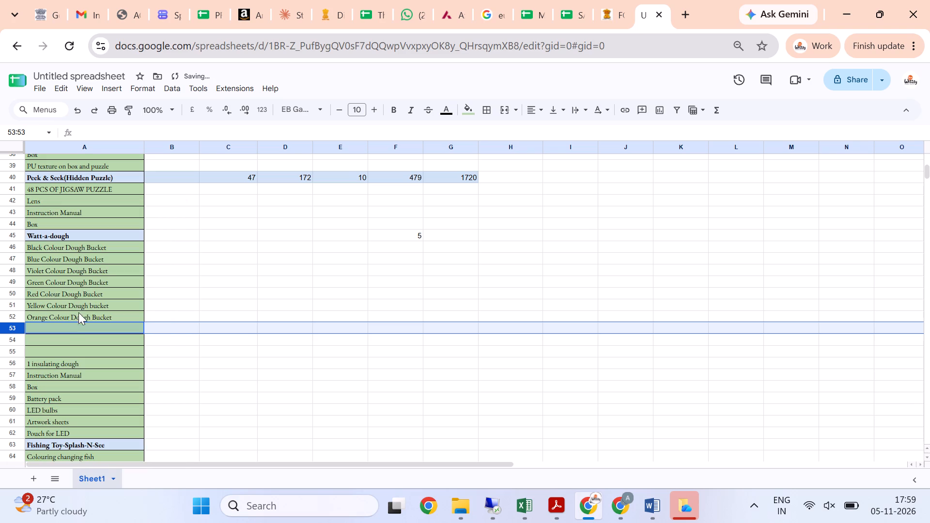
Enter the component name Inner Fitment 5 in A53.
left_click(65, 324)
type("Inner Fitment")
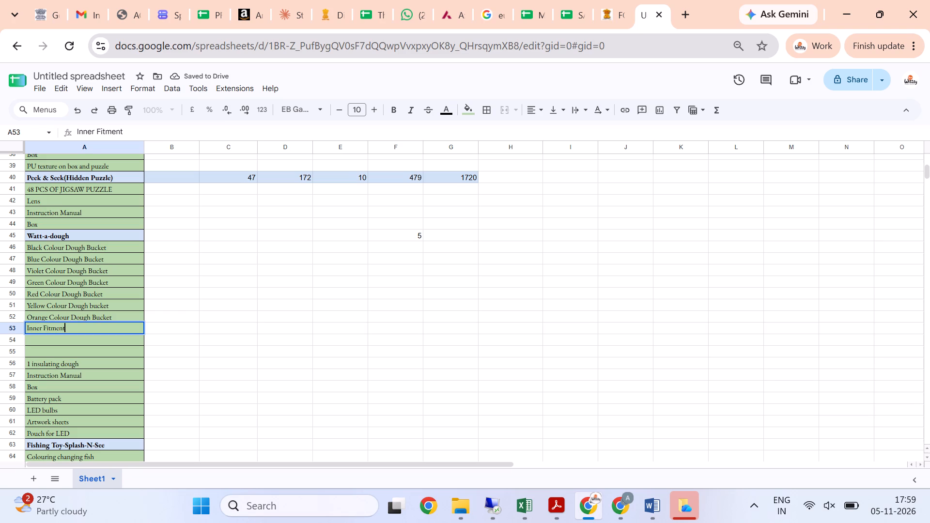
key("space")
key("5")
key("Down")
Enter the component name Inner Fitment 1 in A54.
type("Inner")
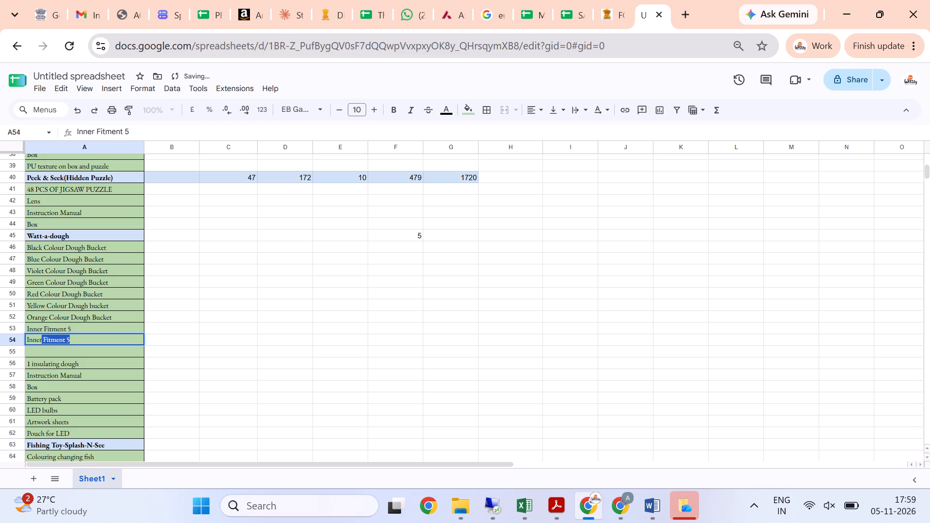
key("space")
key("Tab")
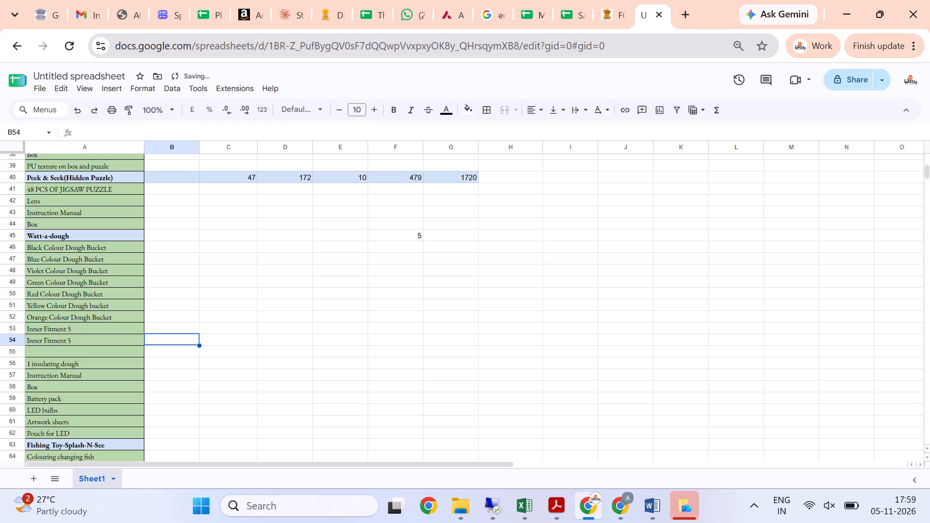
key("Left")
left_click(147, 133)
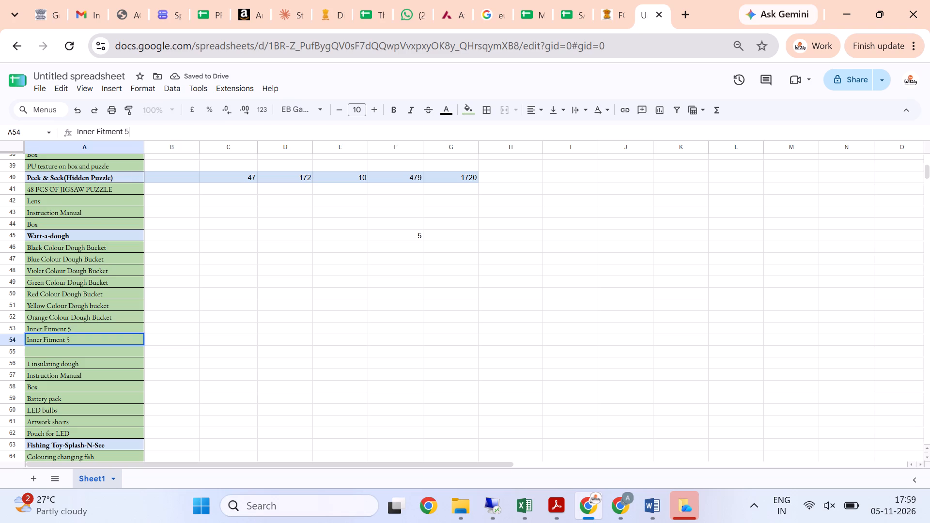
key("BackSpace")
key("1")
key("Return")
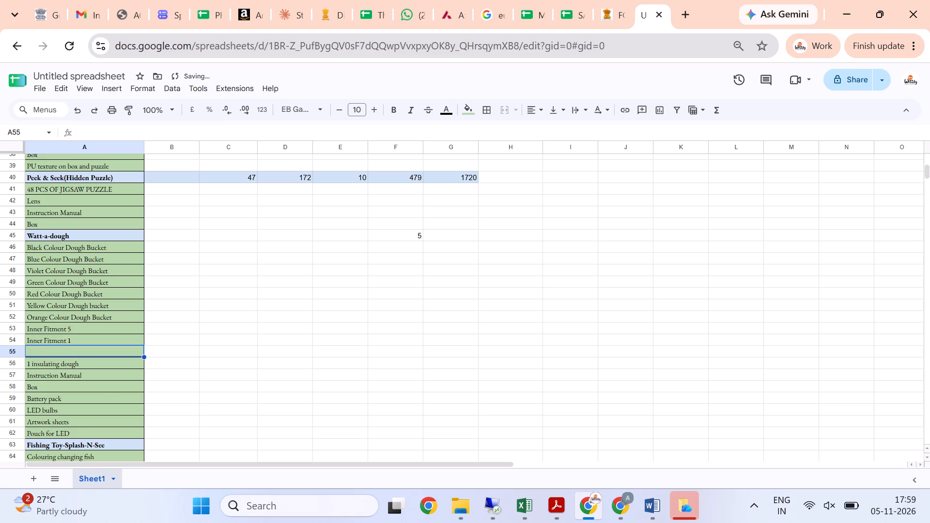
Enter the component name Inner Fitment 4 in A55.
type("Inner")
key("space")
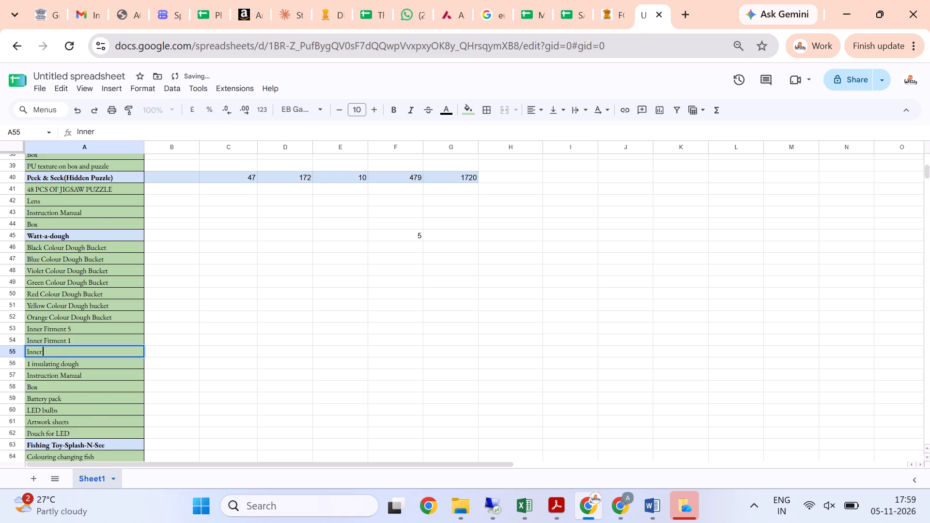
key("ctrl+shift+f")
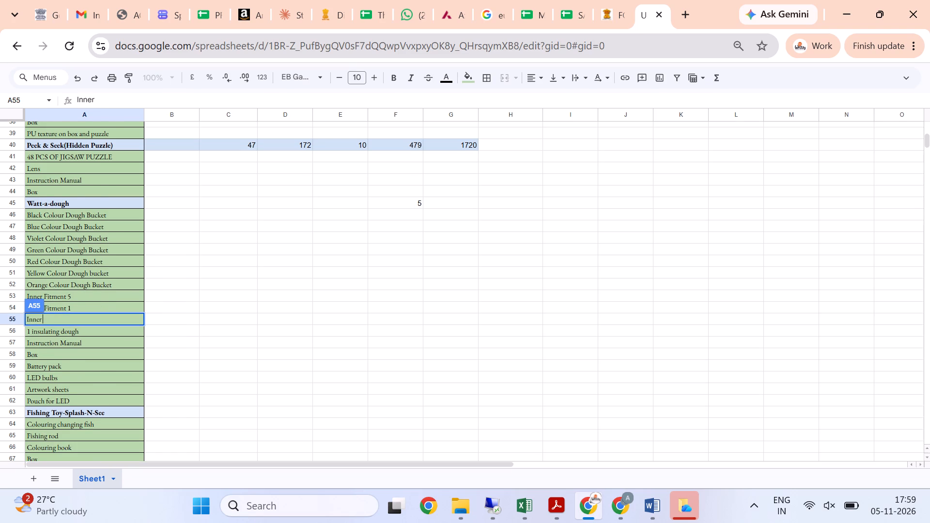
key("Down")
key("Up")
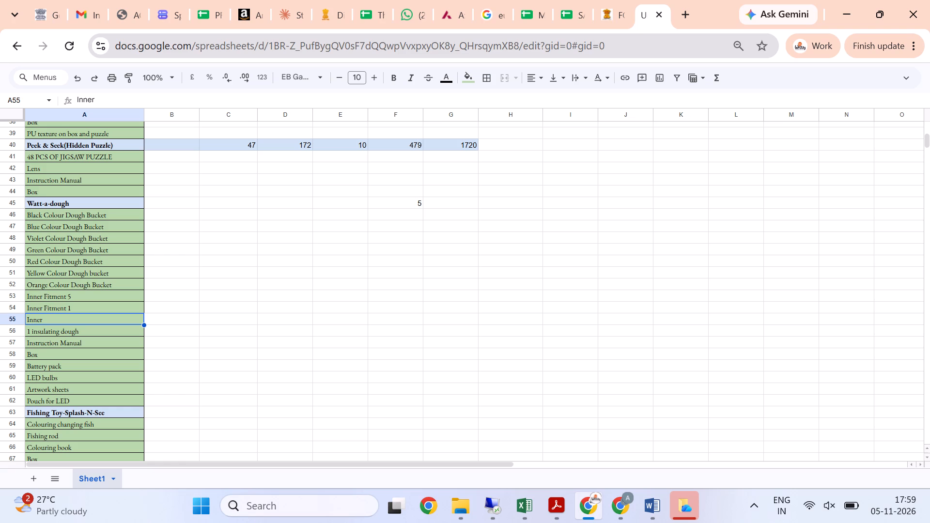
key("F3")
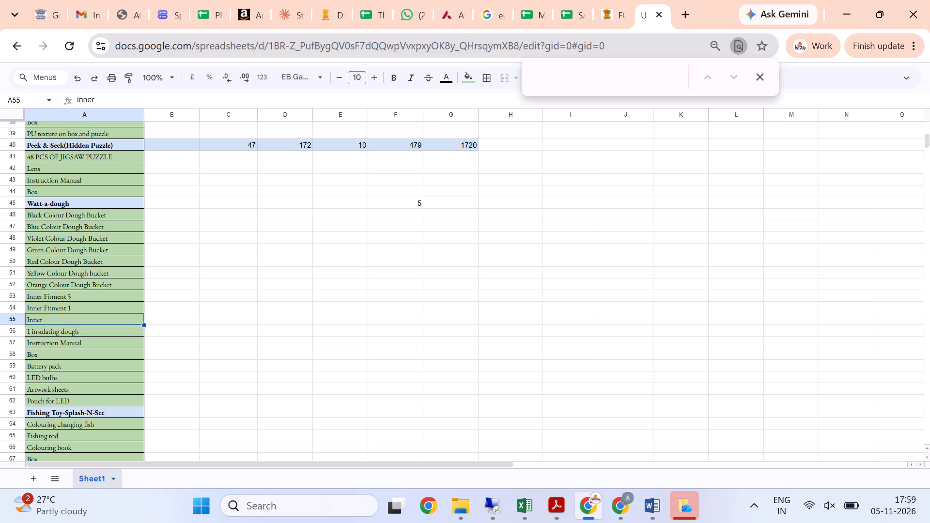
double_click(66, 318)
left_click(757, 77)
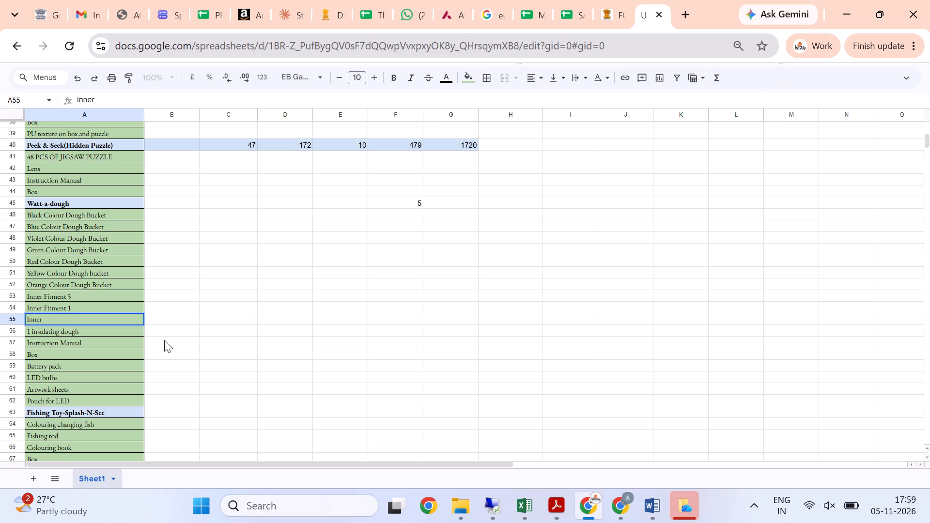
double_click(77, 314)
type("Fite")
key("BackSpace")
type("ment")
key("space")
key("4")
key("Return")
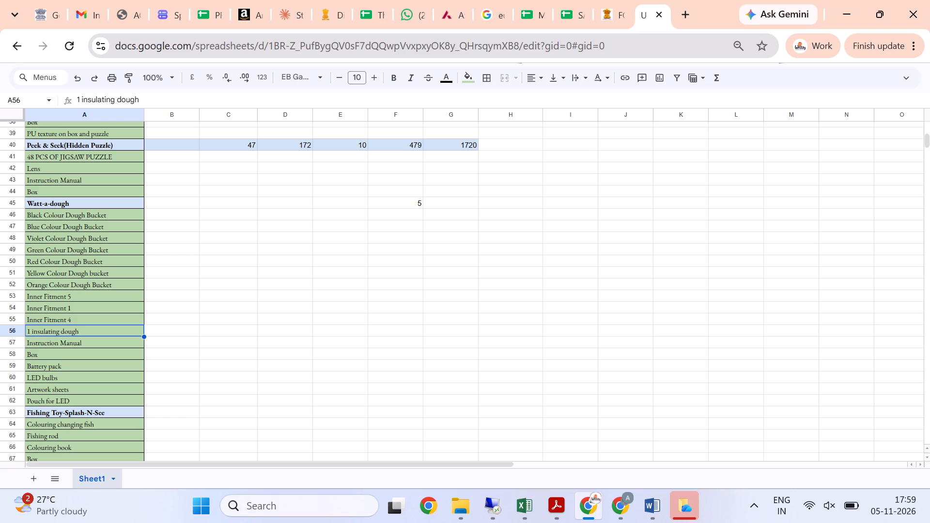
Select cell D46 in the Black Colour Dough Bucket row under Watt-a-dough.
key("Up")
key("Up")
key("Up")
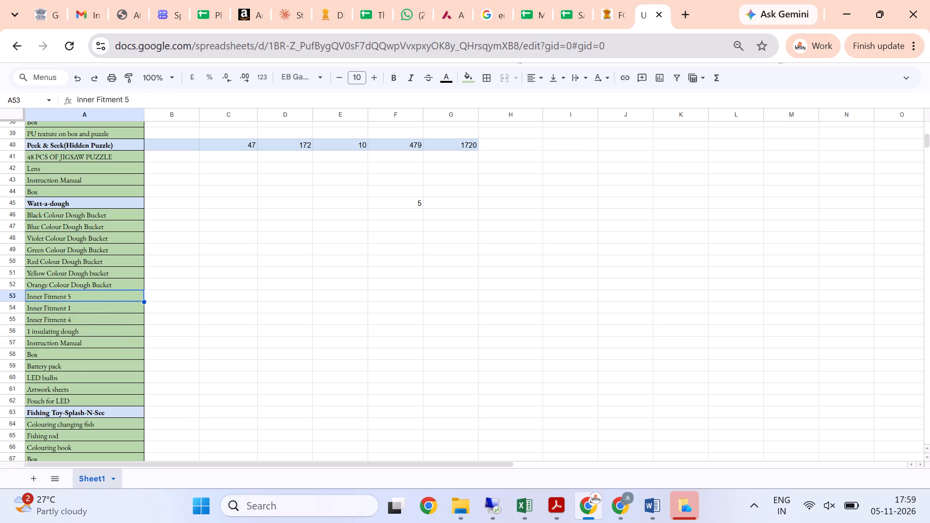
key("Up")
key("Up")
key("Up")
key("Up")
key("Up")
key("Up")
key("Up")
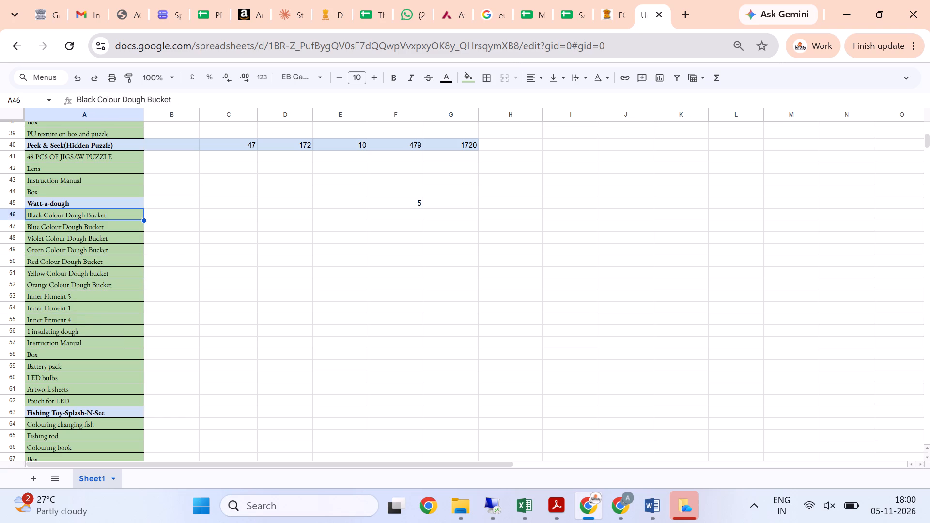
key("Right")
key("Right")
key("Right")
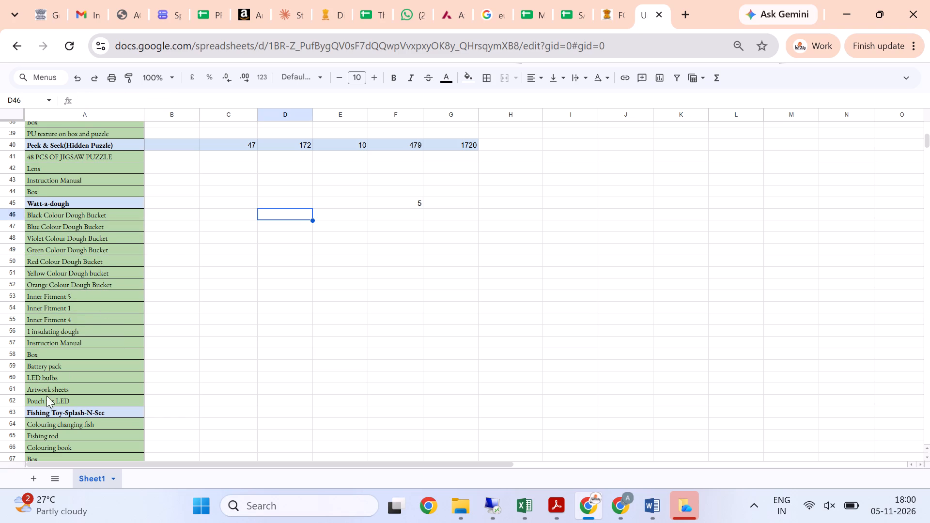
scroll(332, 347, "up", 5)
scroll(424, 324, "down", 4)
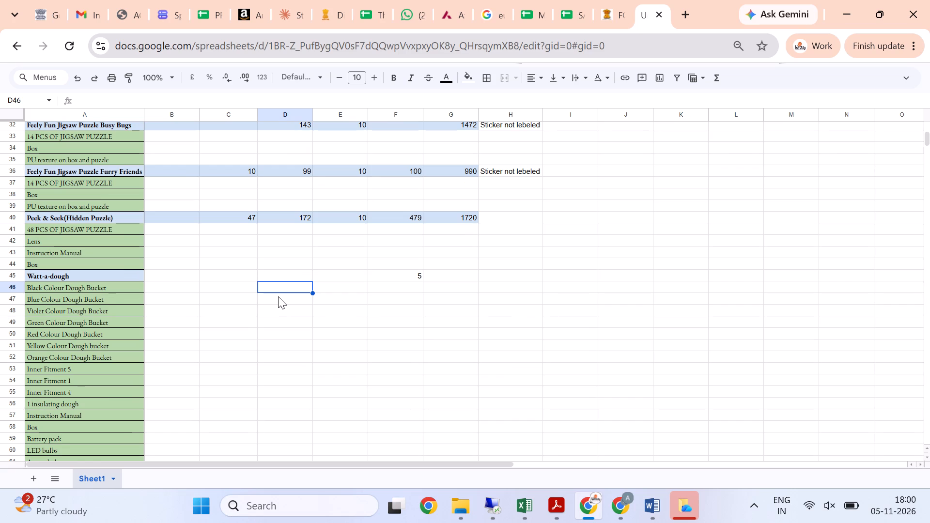
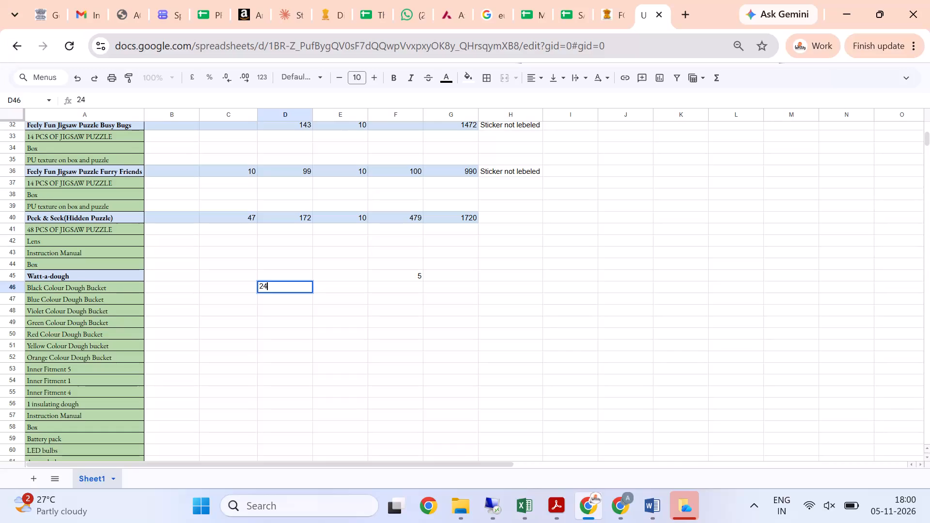
Enter 24 in D46 and 48 in E46 for the Black Colour Dough Bucket.
key("Right")
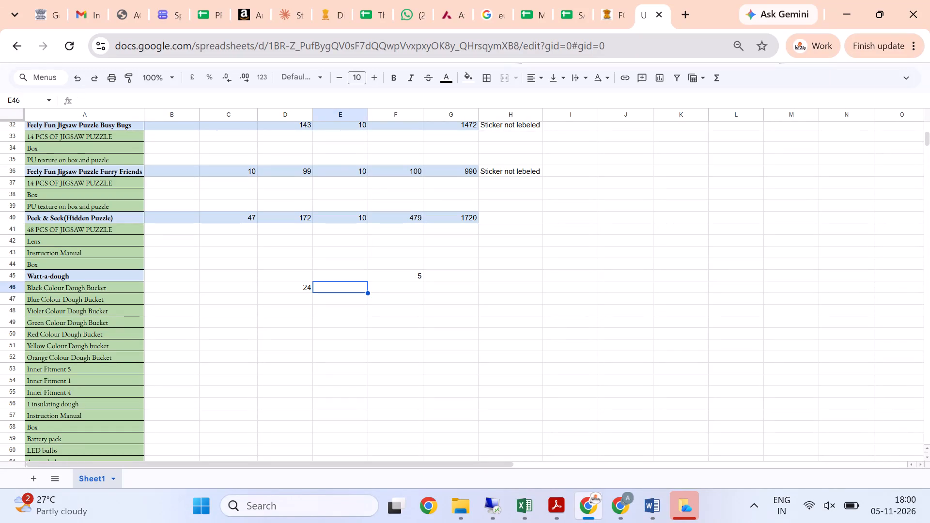
key("4")
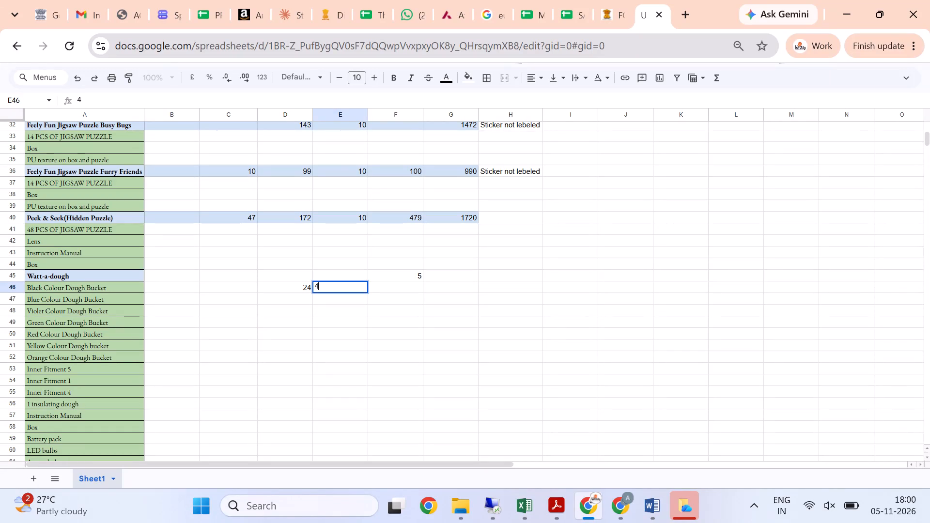
key("8")
scroll(432, 312, "up", 8)
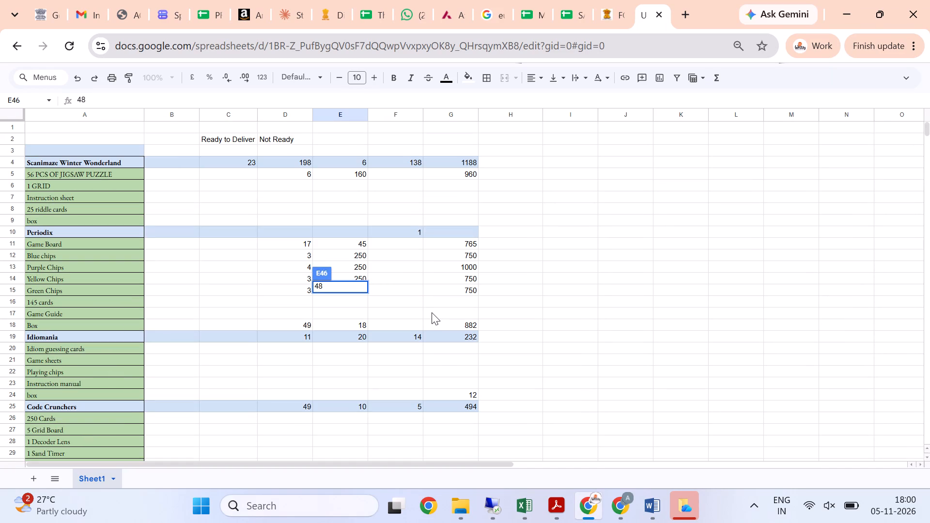
scroll(432, 312, "up", 2)
scroll(432, 308, "down", 5)
left_click(396, 307)
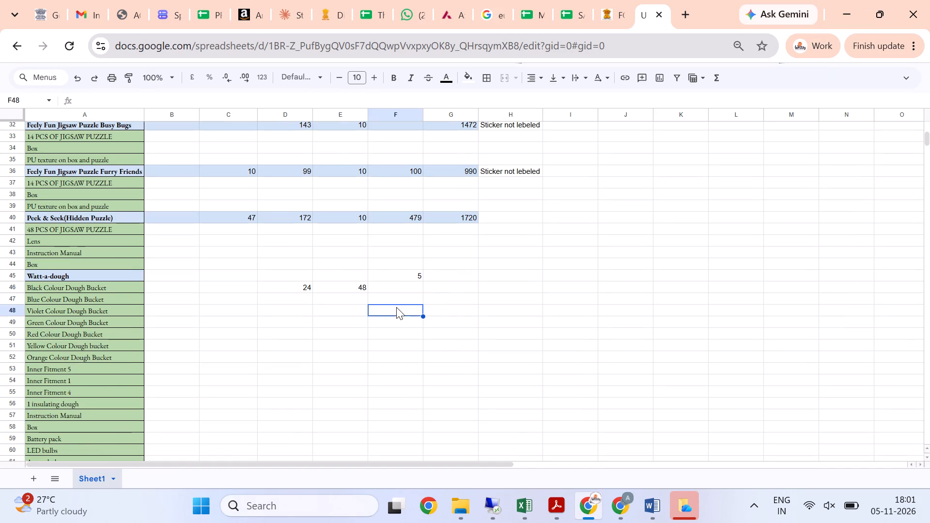
Enter the formula =D46*E46 in G46 to calculate the Black Colour Dough Bucket amount.
left_click(464, 287)
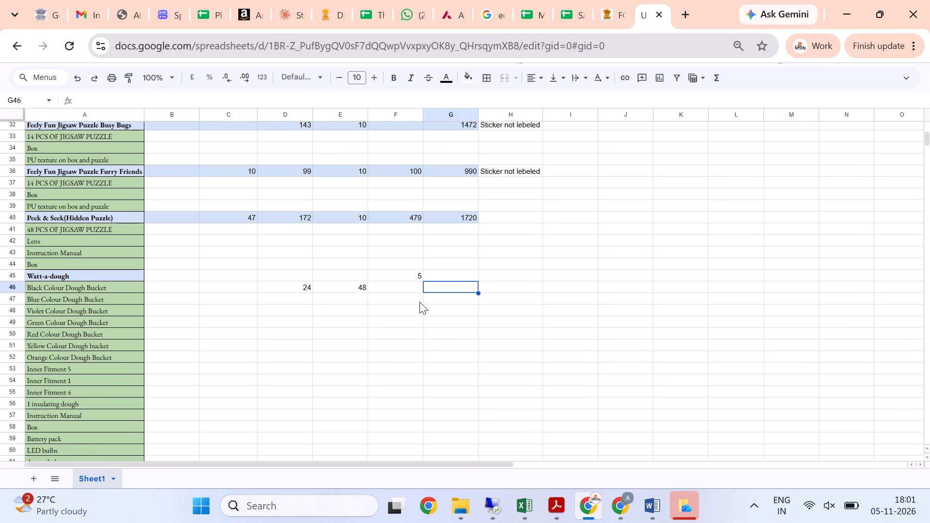
key("equal")
key("Left")
key("Left")
key("Left")
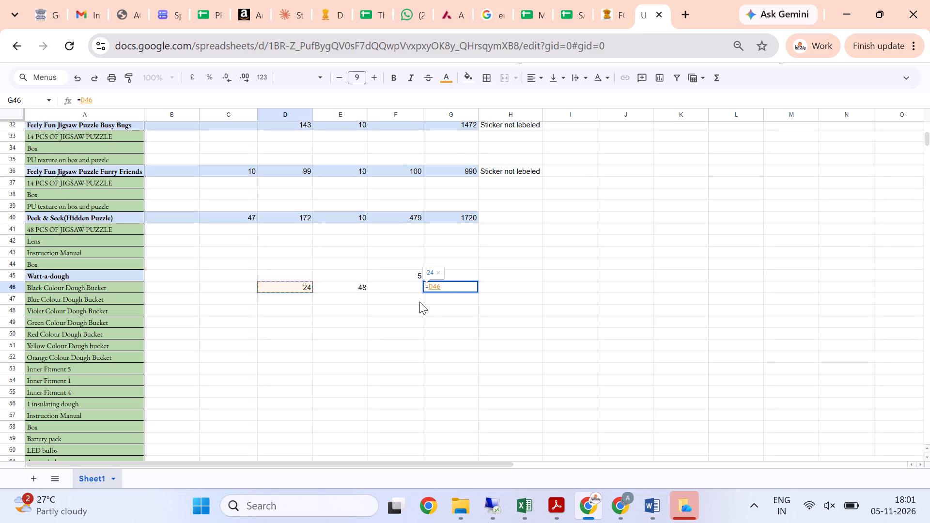
key("shift+asterisk")
key("Left")
key("Left")
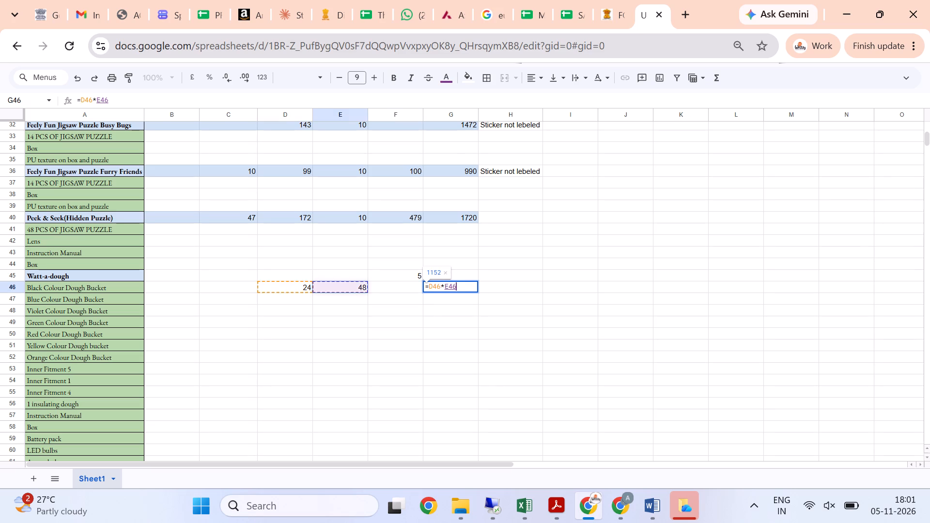
key("Return")
key("Up")
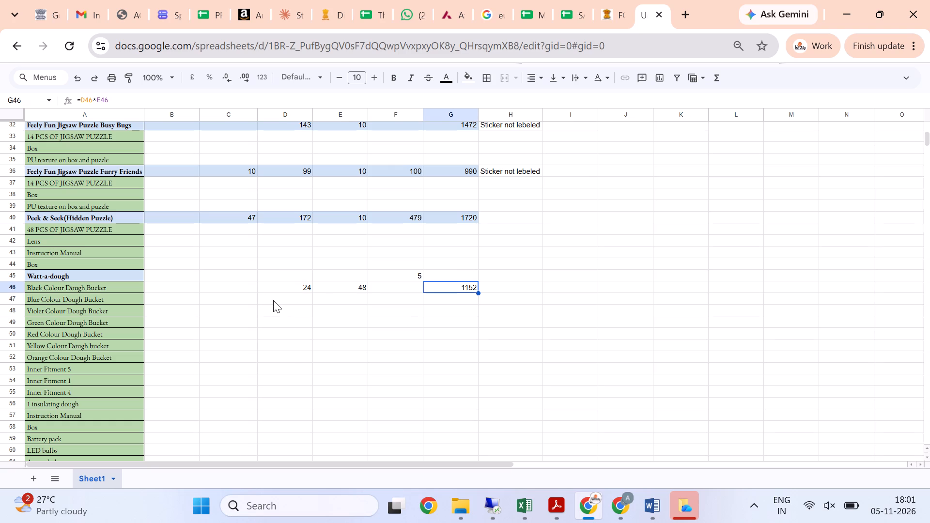
Enter 12 in each of D47 to D52 for the Blue, Violet, Green, Red, Yellow and Orange Colour Dough Buckets.
left_click(289, 300)
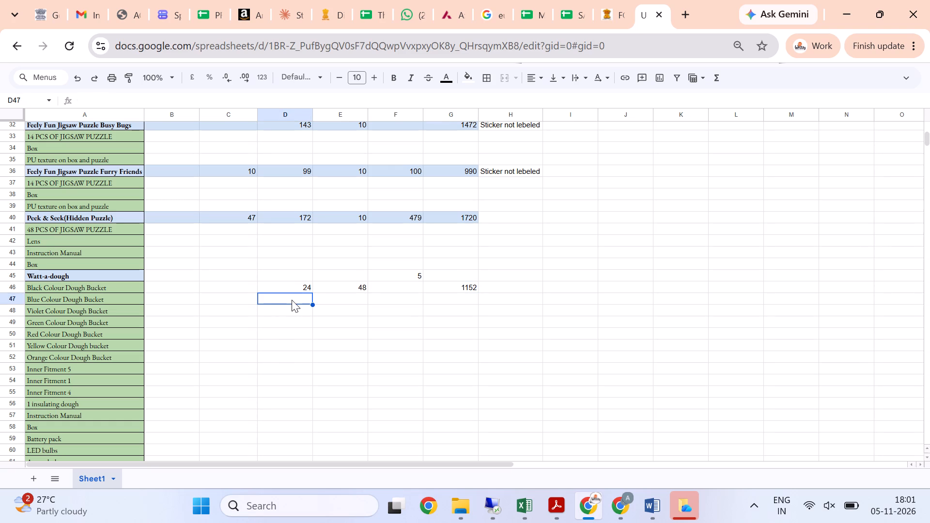
type("12")
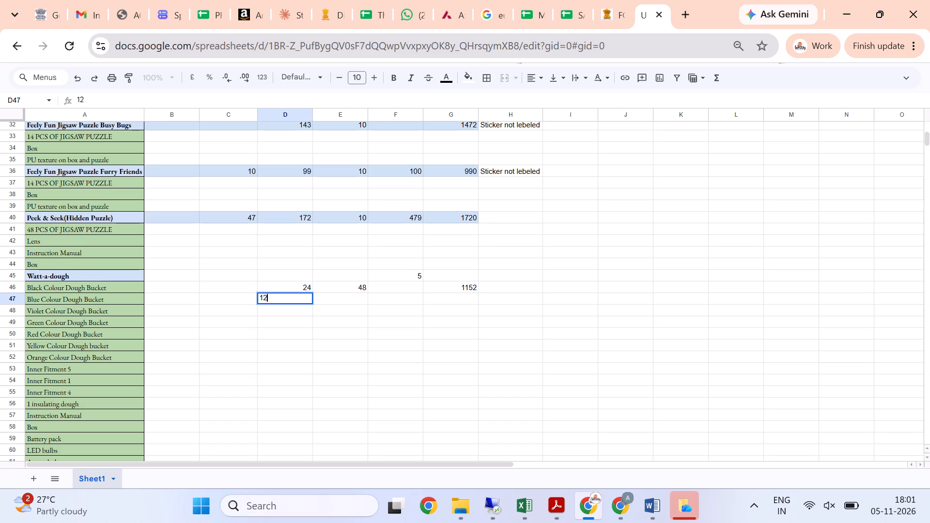
key("Return")
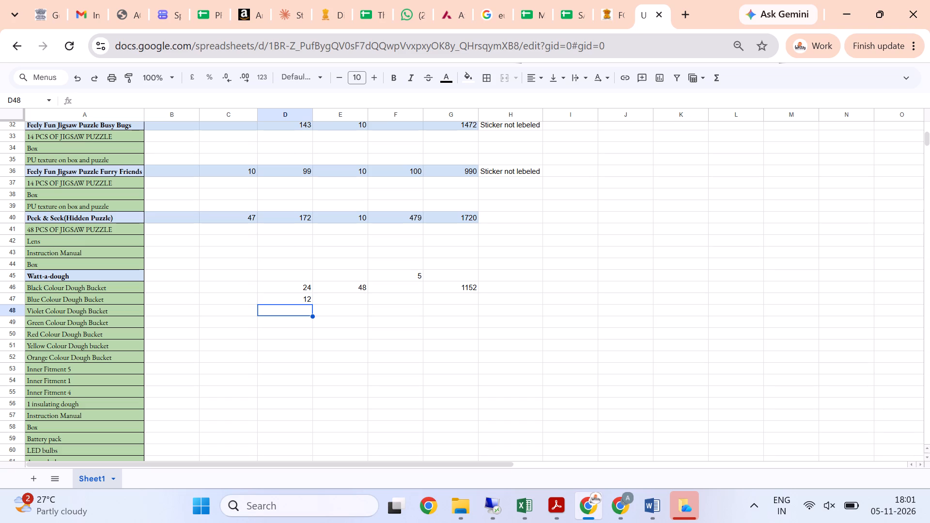
type("12")
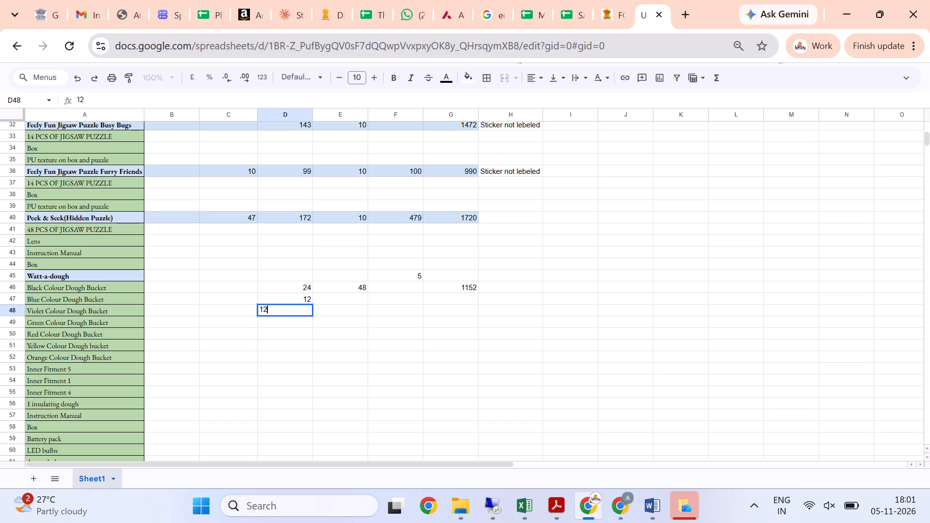
key("Return")
type("12")
key("Return")
key("1")
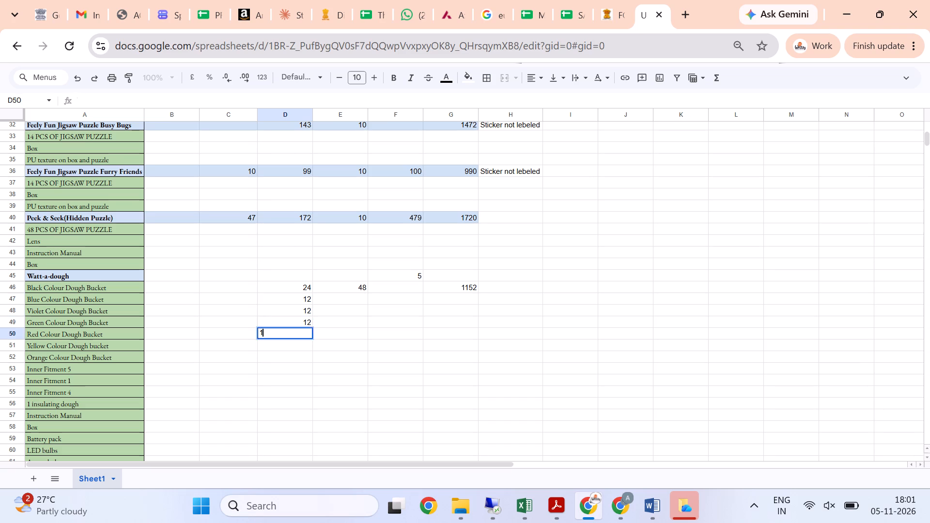
key("Return")
key("2")
key("Up")
type("12")
key("Return")
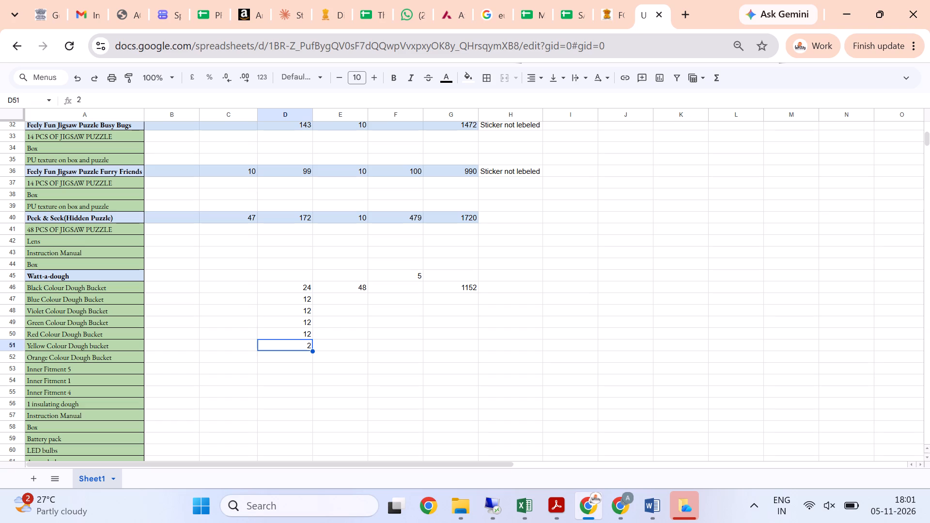
type("12")
key("Return")
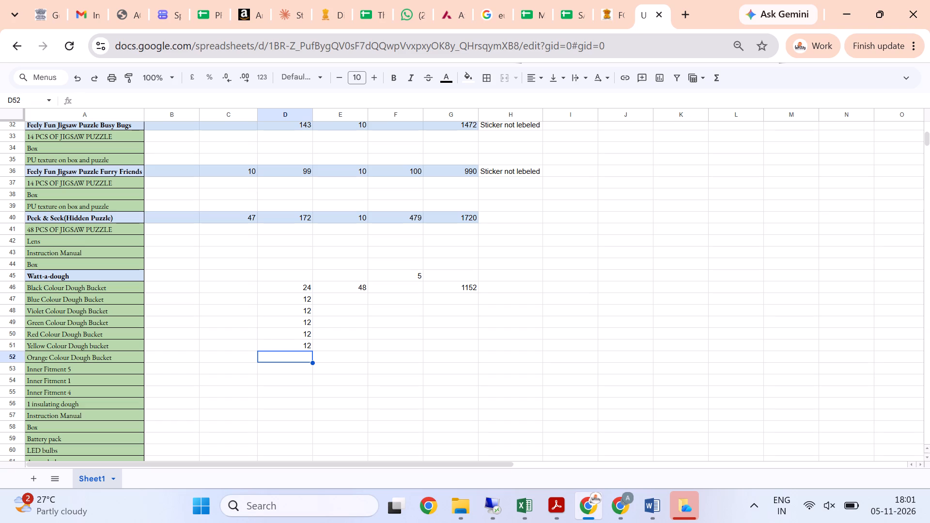
type("12")
key("Return")
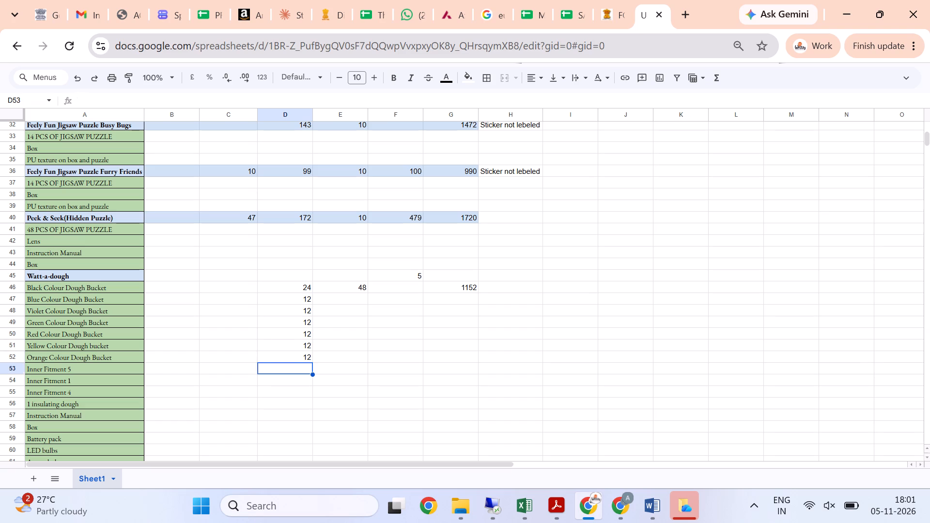
Copy the 48 from E46 into E47:E52 for the remaining dough bucket rows.
key("Up")
key("Up")
key("Up")
key("Right")
key("Up")
key("Up")
key("Up")
key("Up")
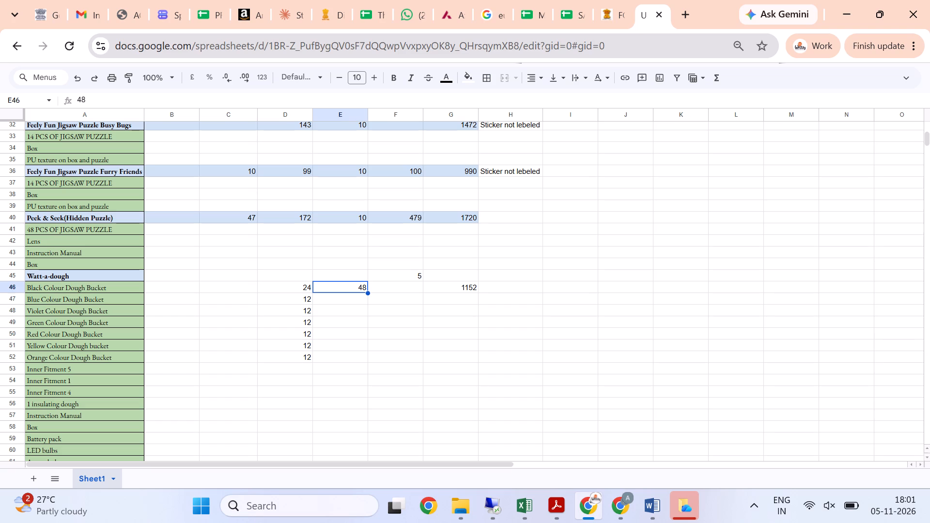
key("ctrl+c")
key("Down")
key("shift+Down")
key("shift+Down")
key("shift+Down")
key("shift+Down")
key("shift+Down")
key("ctrl+v")
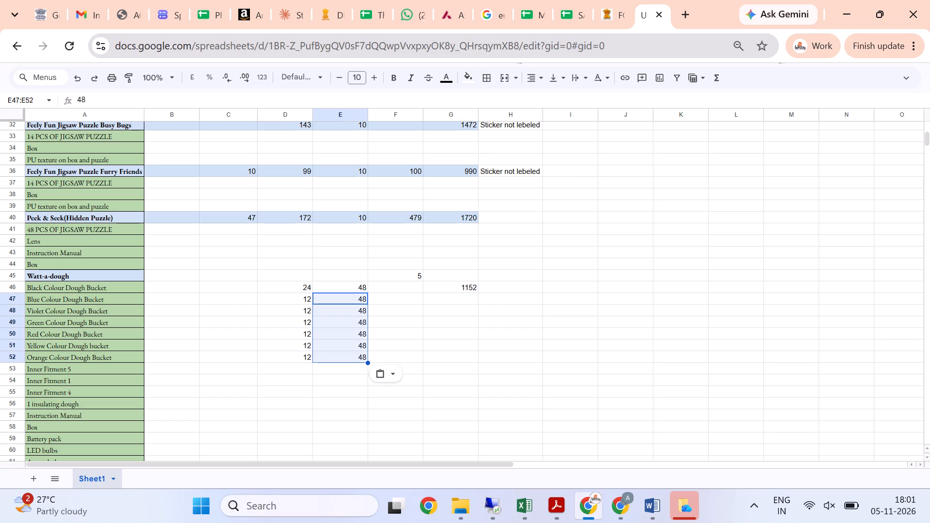
Copy the multiplication formula from G46 into G47:G52 for the remaining dough bucket rows.
key("Up")
key("Right")
key("Right")
key("ctrl+c")
key("Down")
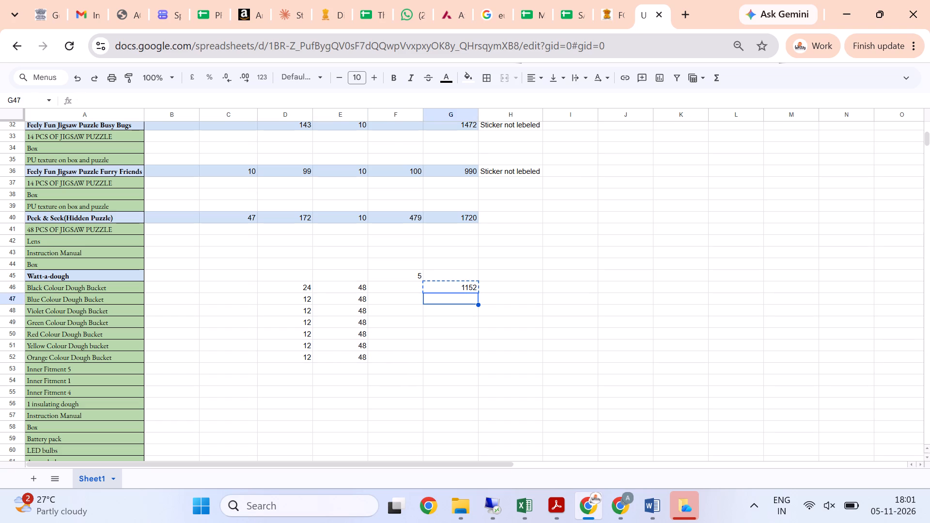
key("shift+Down")
key("shift+Down")
key("shift+Down")
key("shift+Down")
key("shift+Down")
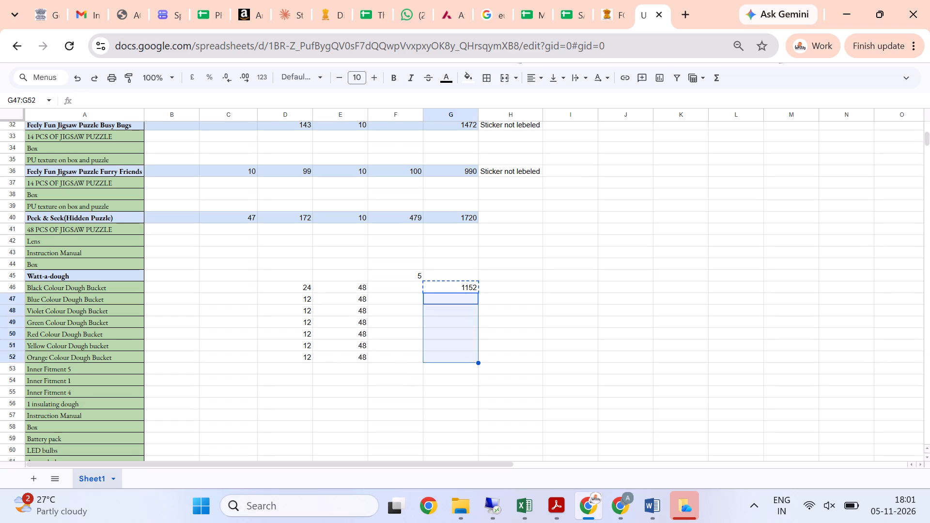
key("ctrl+v")
Enter 8 in D55 and 200 in E55 for Inner Fitment 4.
key("Down")
key("Down")
key("Down")
key("Down")
key("Up")
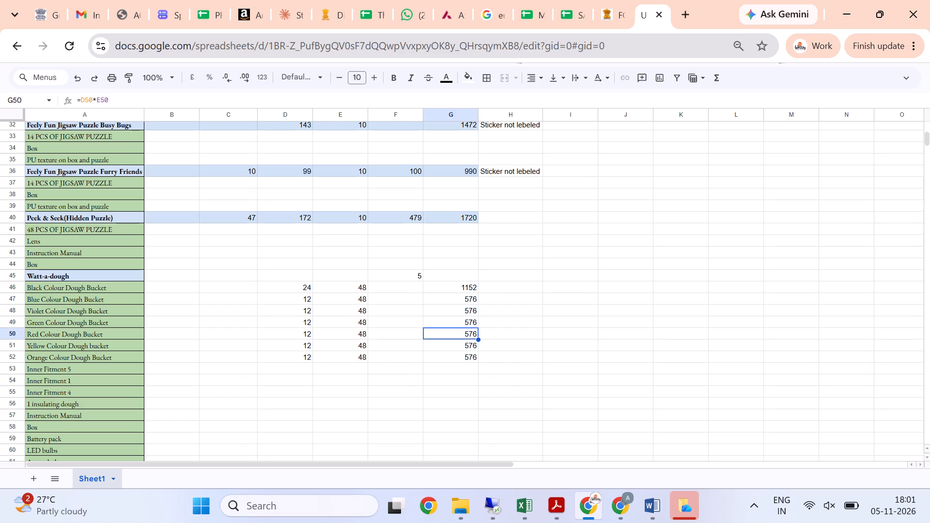
key("Up")
key("Up")
key("Up")
key("Up")
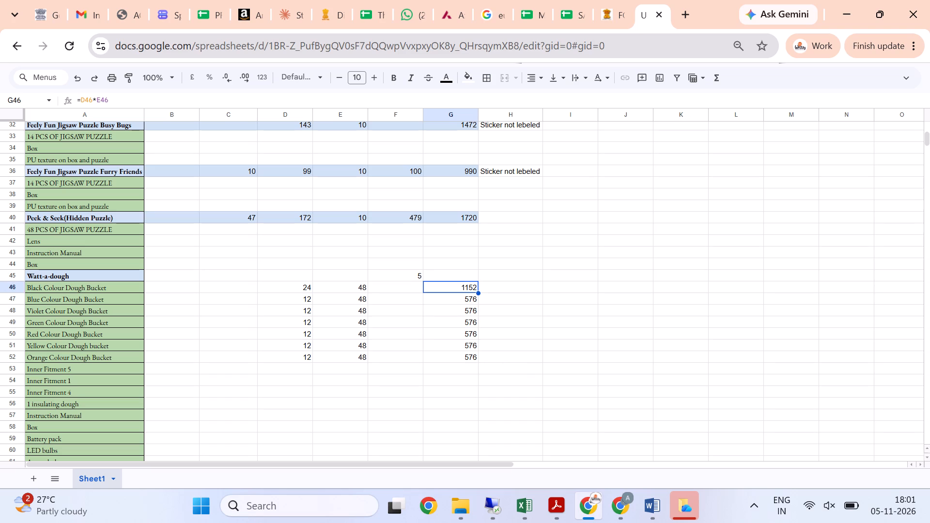
key("Left")
key("Left")
key("Left")
key("Down")
key("Down")
key("Down")
key("Down")
key("Down")
key("Down")
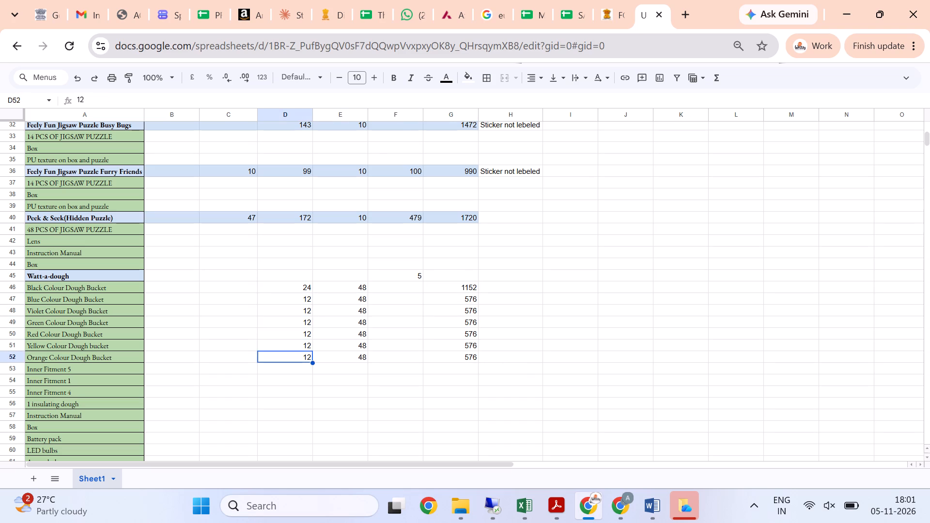
key("Down")
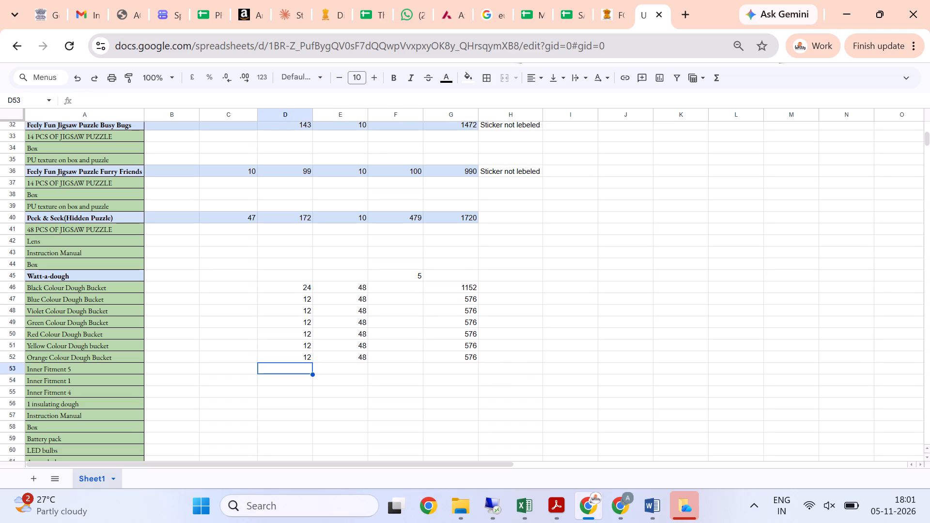
key("Down")
key("Down")
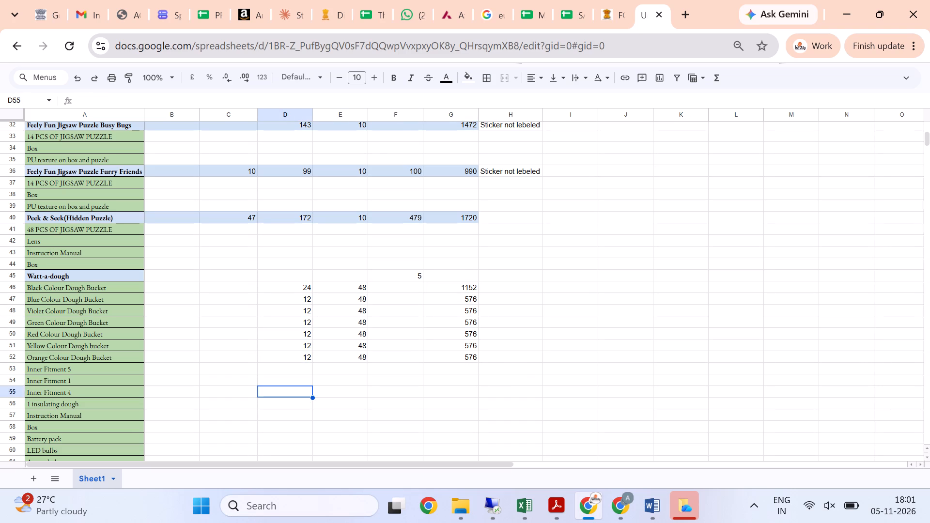
key("8")
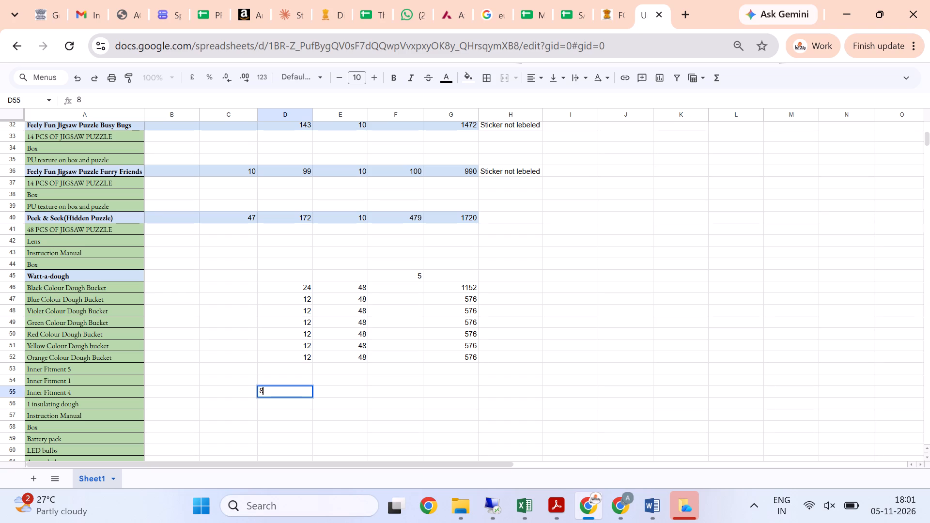
key("Right")
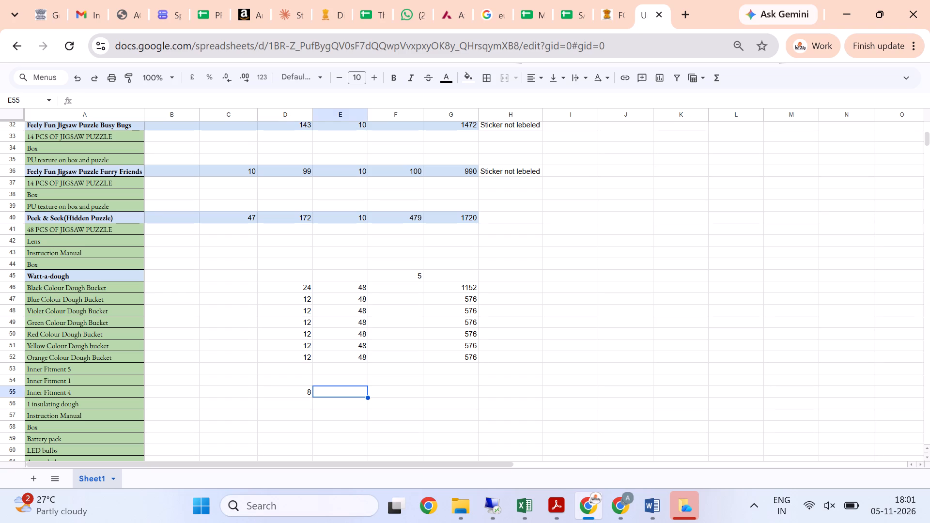
type("200")
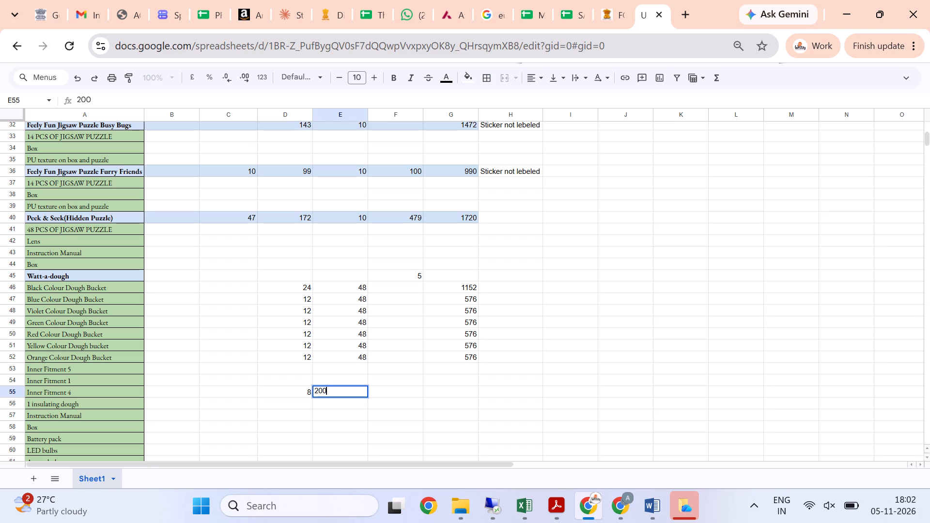
key("Right")
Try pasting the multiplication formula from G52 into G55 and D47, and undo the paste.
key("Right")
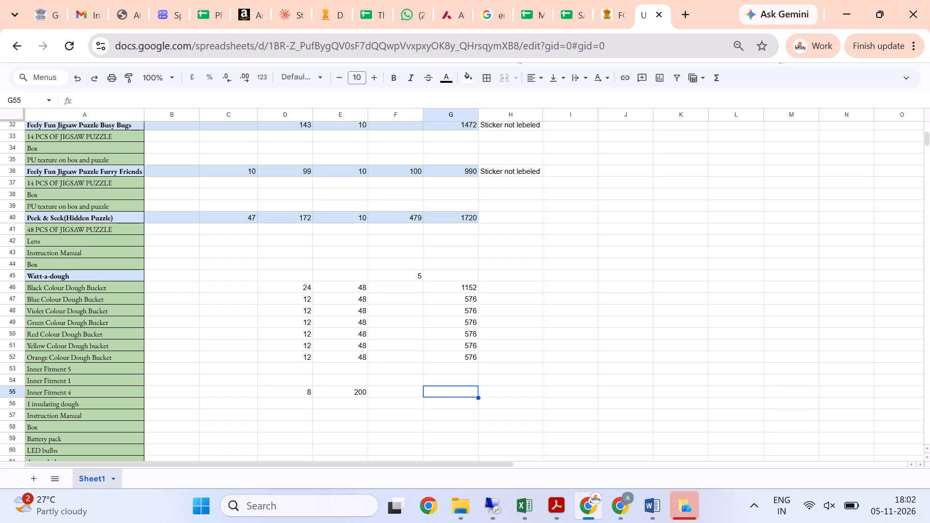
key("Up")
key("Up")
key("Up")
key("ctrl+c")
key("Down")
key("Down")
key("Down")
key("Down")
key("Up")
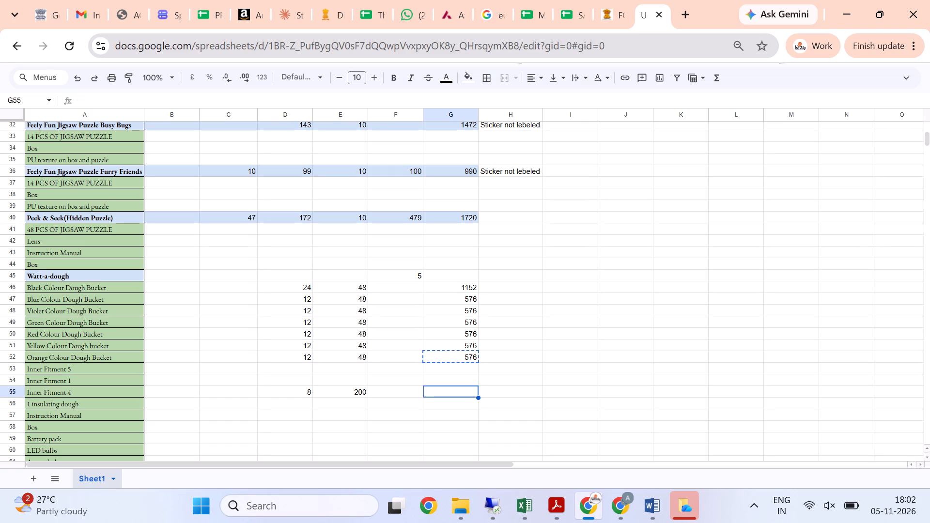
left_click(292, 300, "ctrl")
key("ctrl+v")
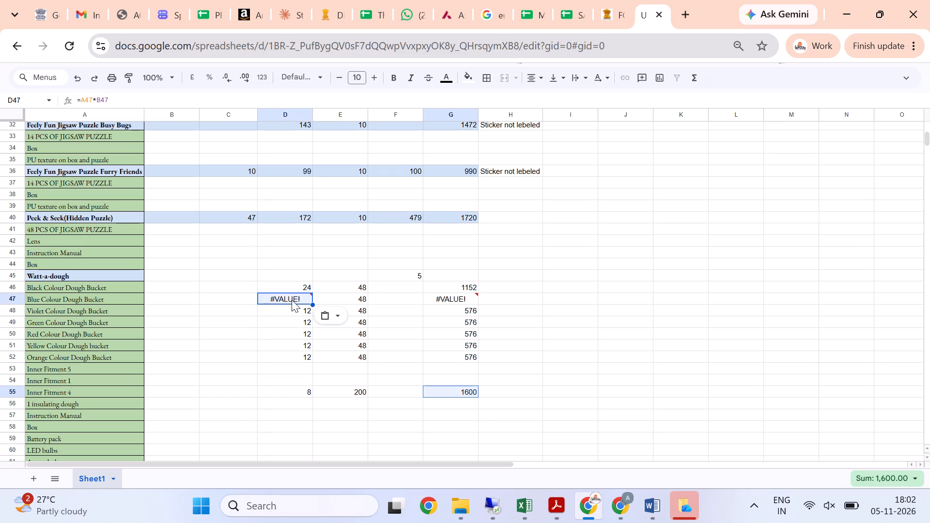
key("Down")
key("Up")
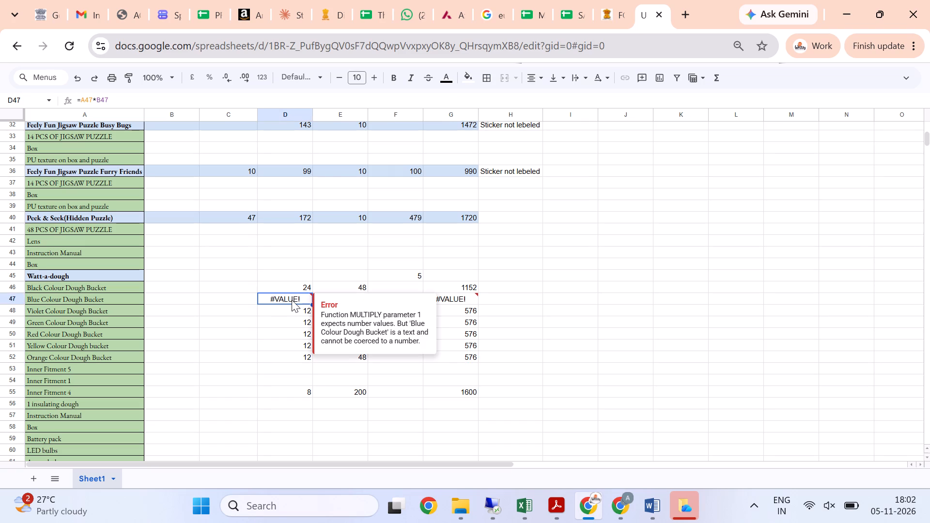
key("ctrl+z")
Copy the multiplication formula from G46 into G55 for Inner Fitment 4.
key("Down")
key("Right")
key("Right")
key("Right")
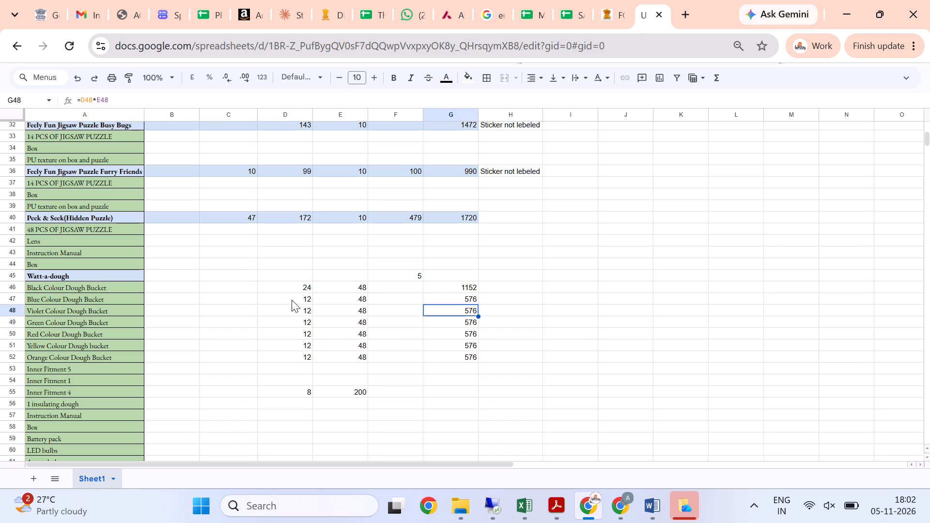
key("Up")
key("Up")
key("ctrl+c")
key("Down")
key("Down")
key("Down")
key("Down")
key("Down")
key("Down")
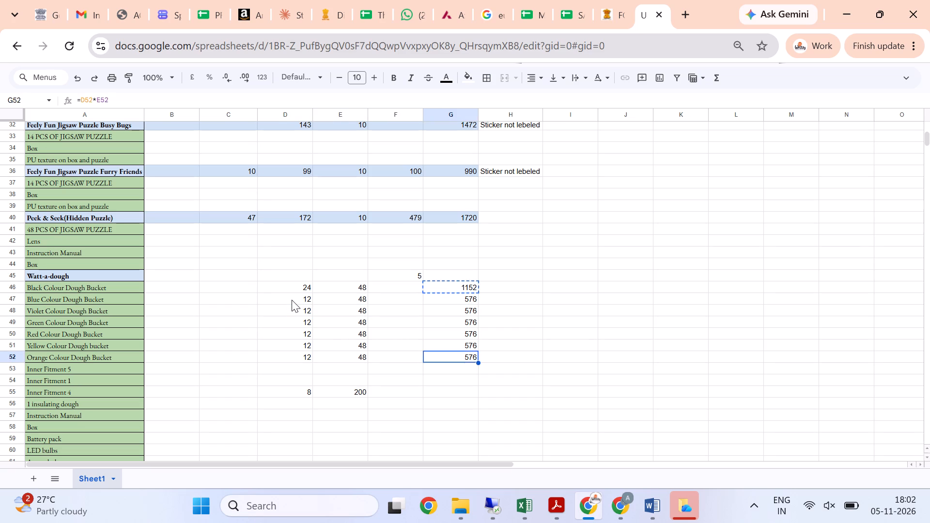
key("Down")
key("Down")
key("Down")
key("ctrl+v")
key("Down")
key("Up")
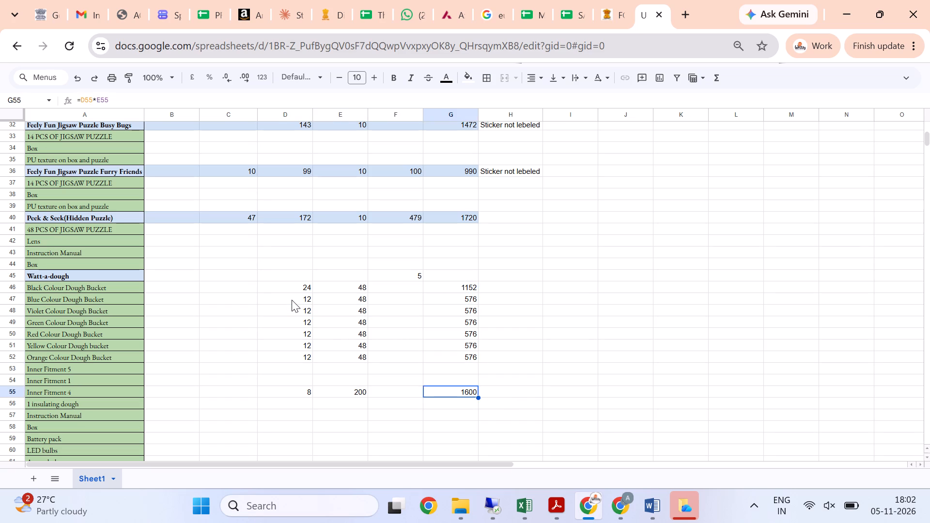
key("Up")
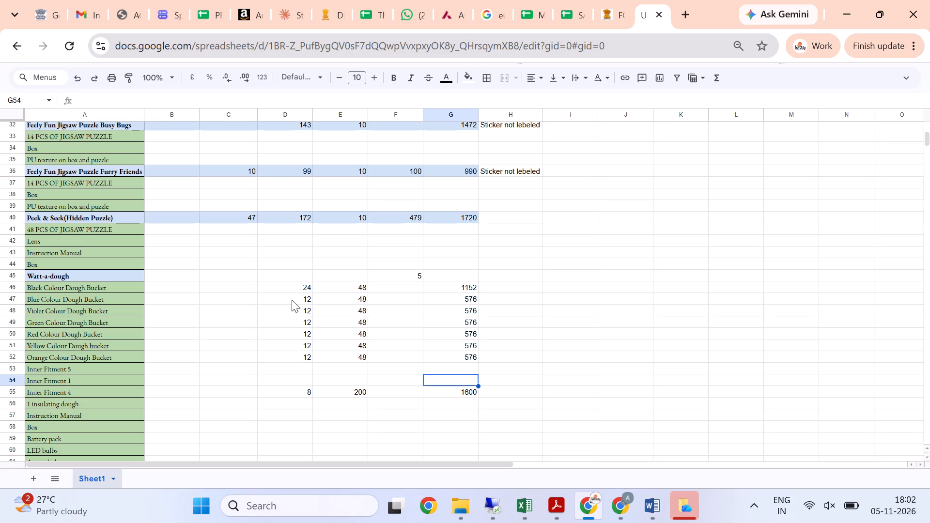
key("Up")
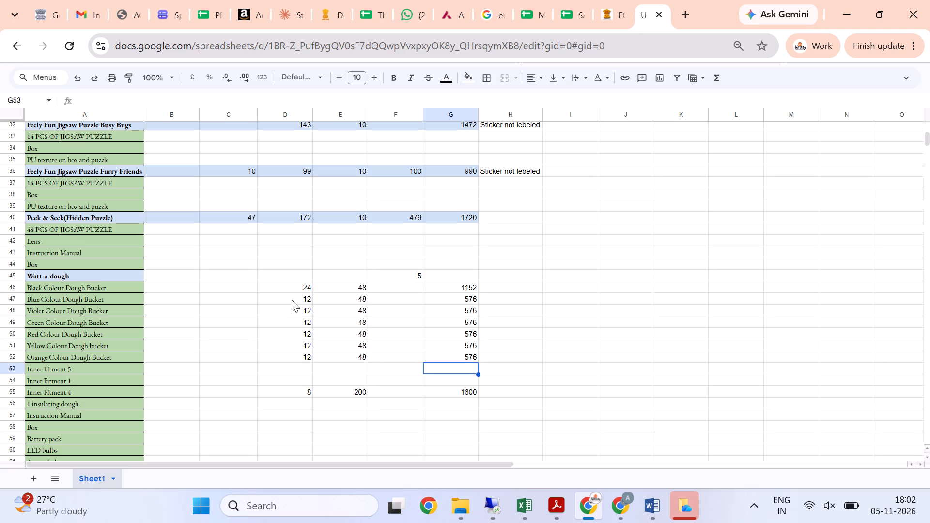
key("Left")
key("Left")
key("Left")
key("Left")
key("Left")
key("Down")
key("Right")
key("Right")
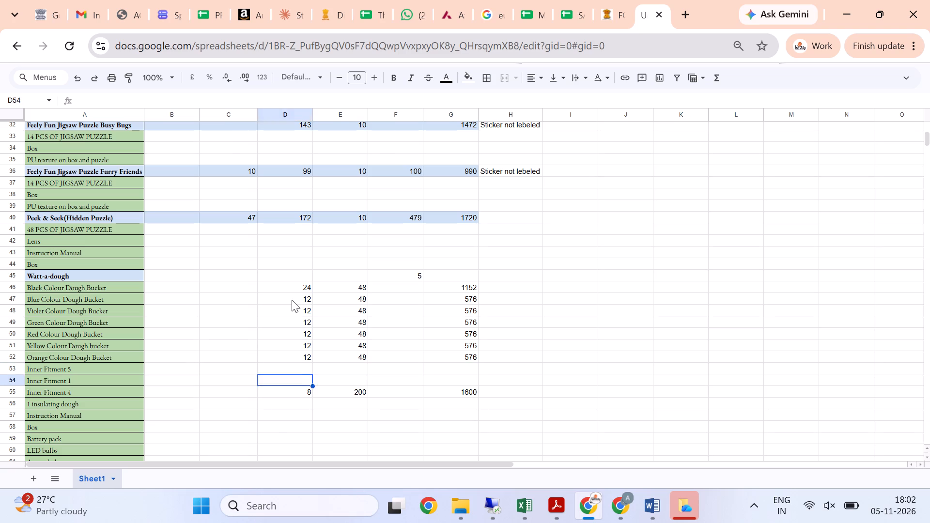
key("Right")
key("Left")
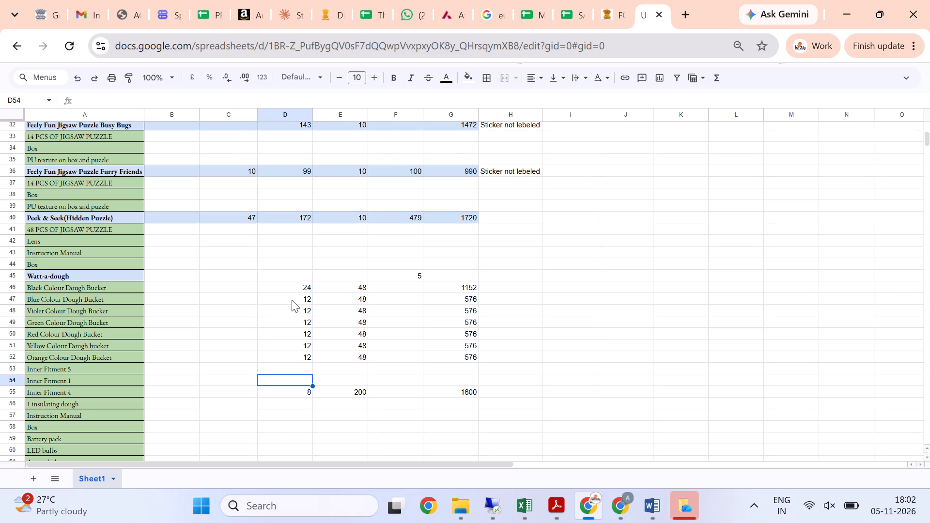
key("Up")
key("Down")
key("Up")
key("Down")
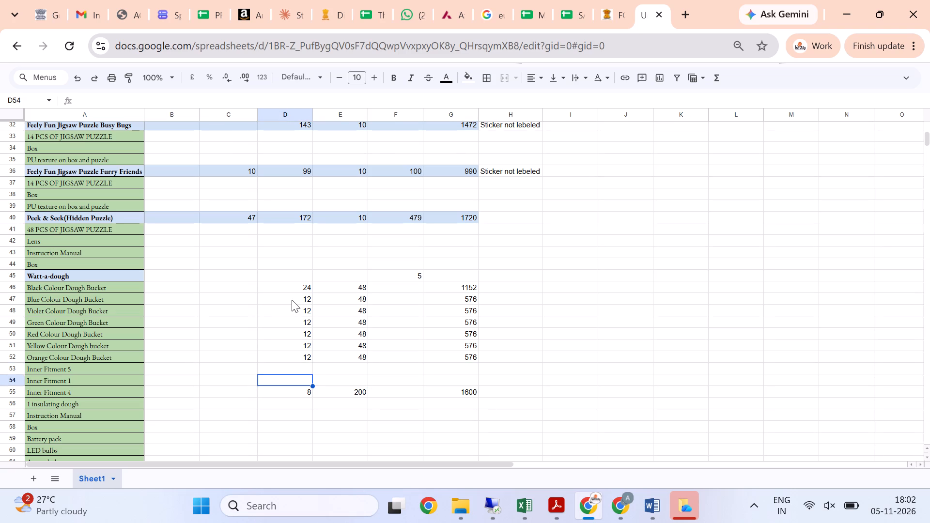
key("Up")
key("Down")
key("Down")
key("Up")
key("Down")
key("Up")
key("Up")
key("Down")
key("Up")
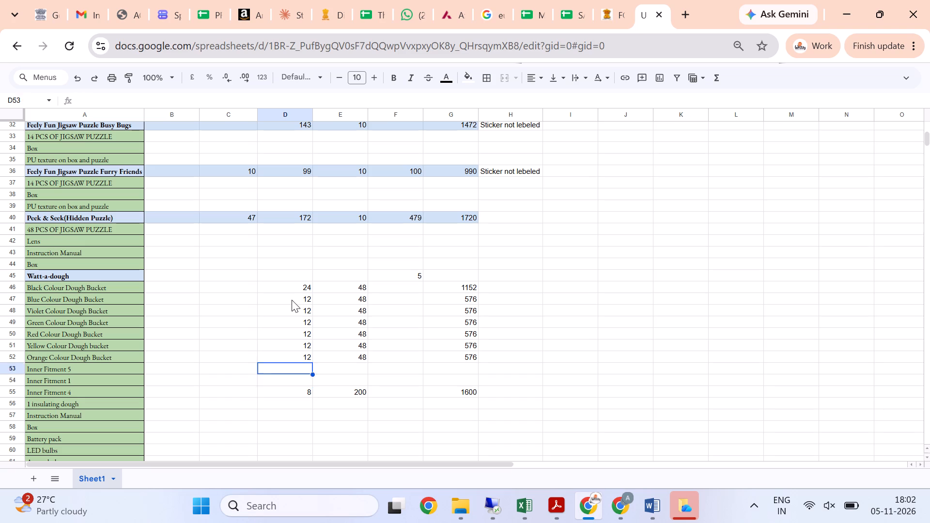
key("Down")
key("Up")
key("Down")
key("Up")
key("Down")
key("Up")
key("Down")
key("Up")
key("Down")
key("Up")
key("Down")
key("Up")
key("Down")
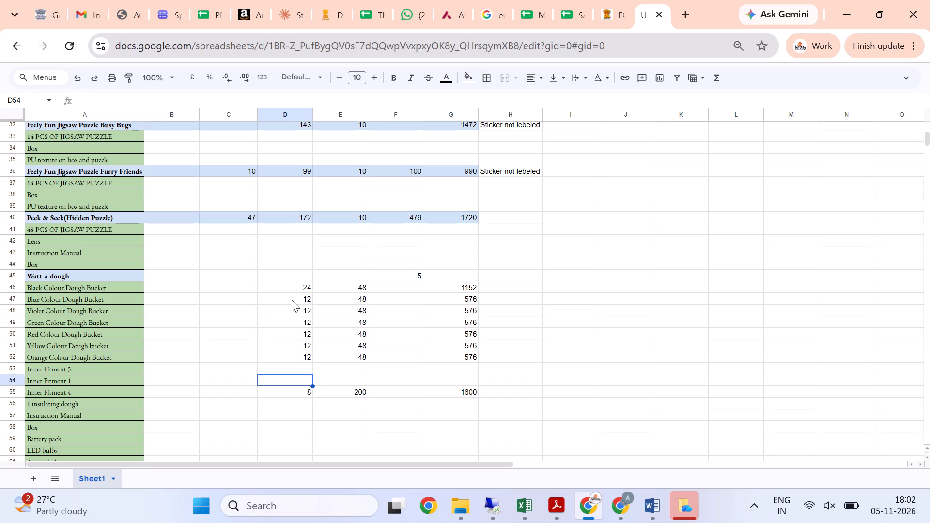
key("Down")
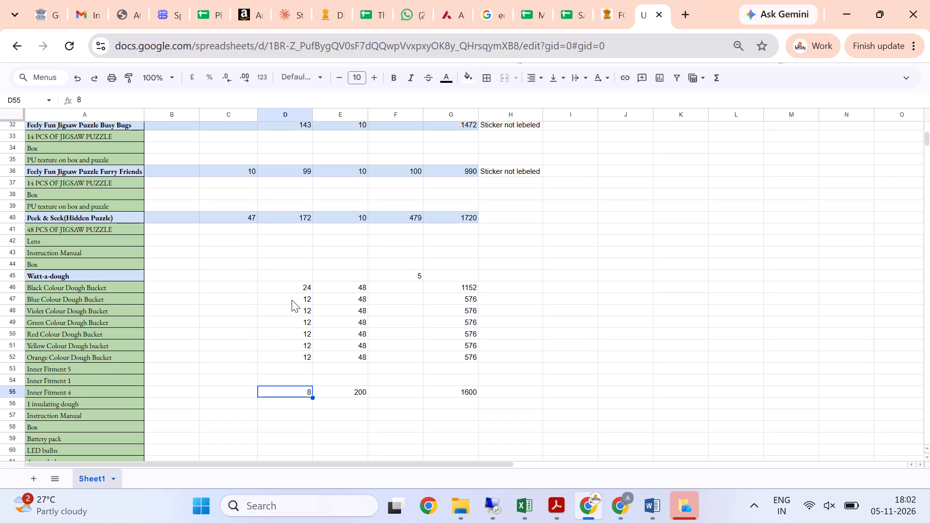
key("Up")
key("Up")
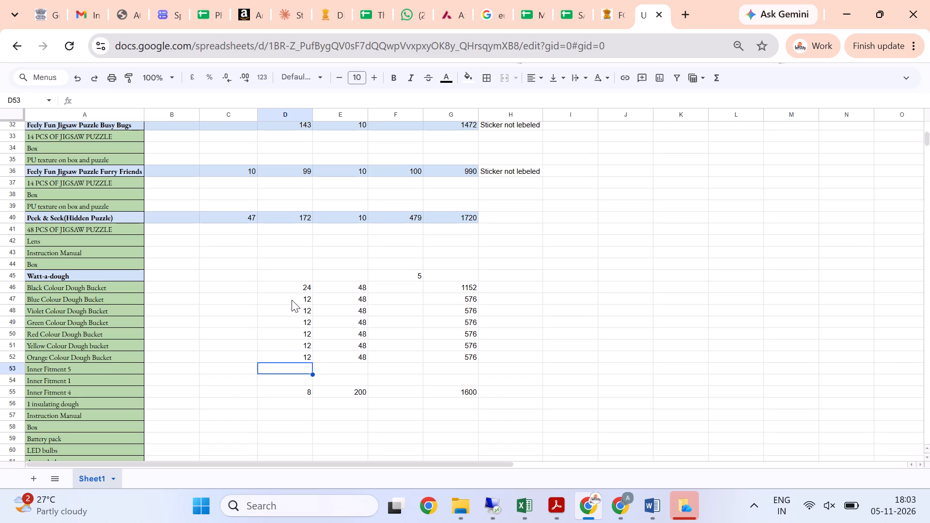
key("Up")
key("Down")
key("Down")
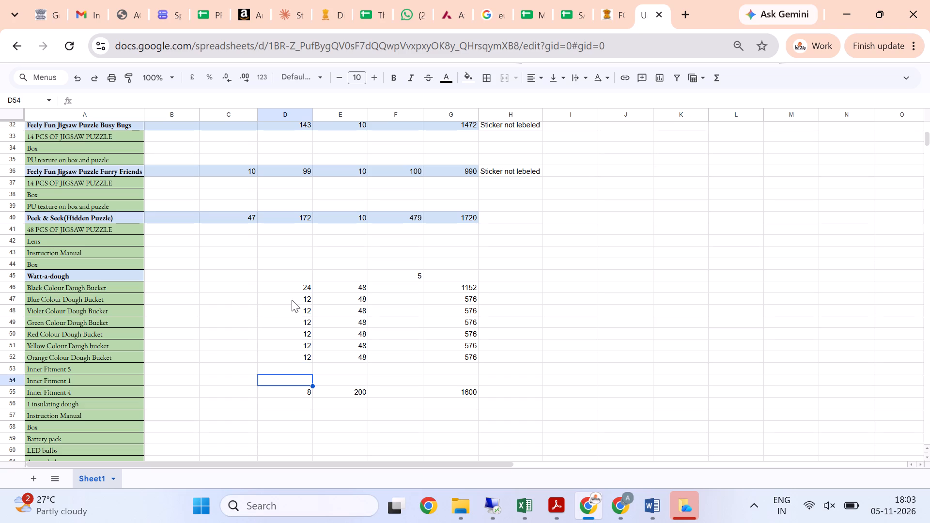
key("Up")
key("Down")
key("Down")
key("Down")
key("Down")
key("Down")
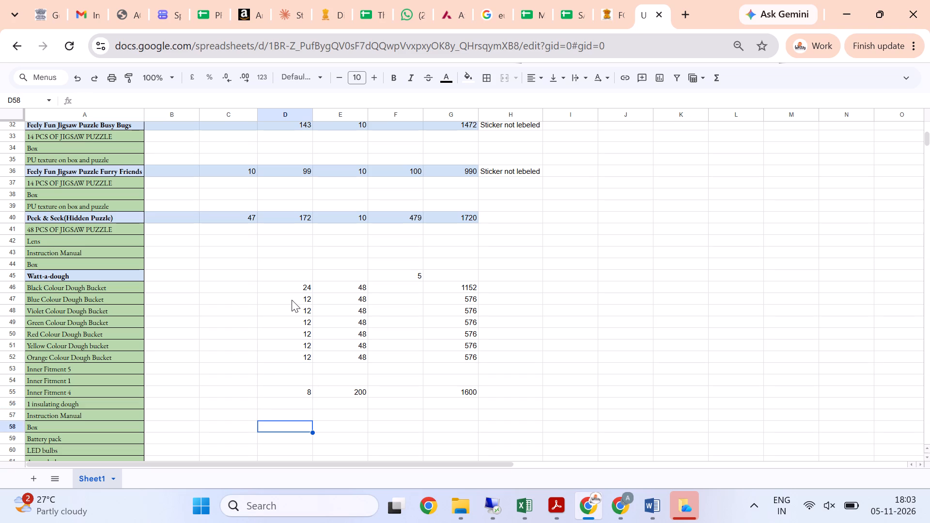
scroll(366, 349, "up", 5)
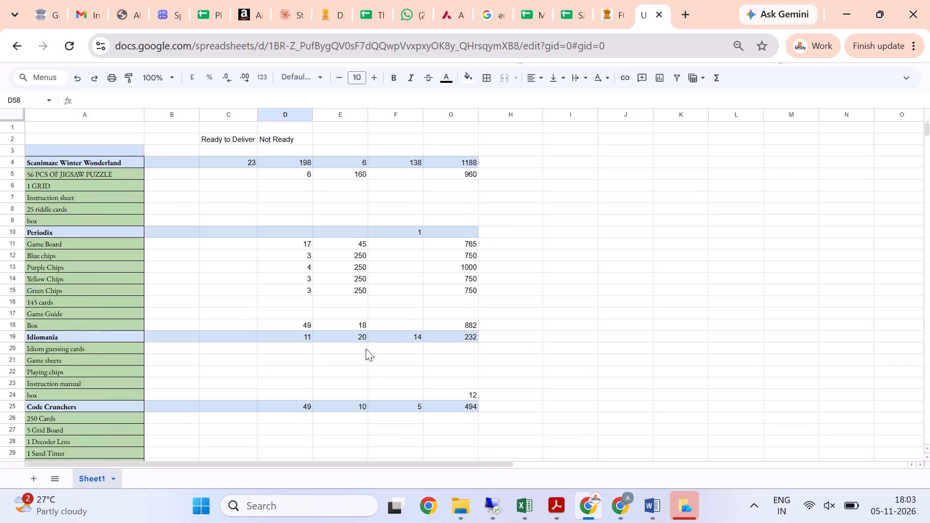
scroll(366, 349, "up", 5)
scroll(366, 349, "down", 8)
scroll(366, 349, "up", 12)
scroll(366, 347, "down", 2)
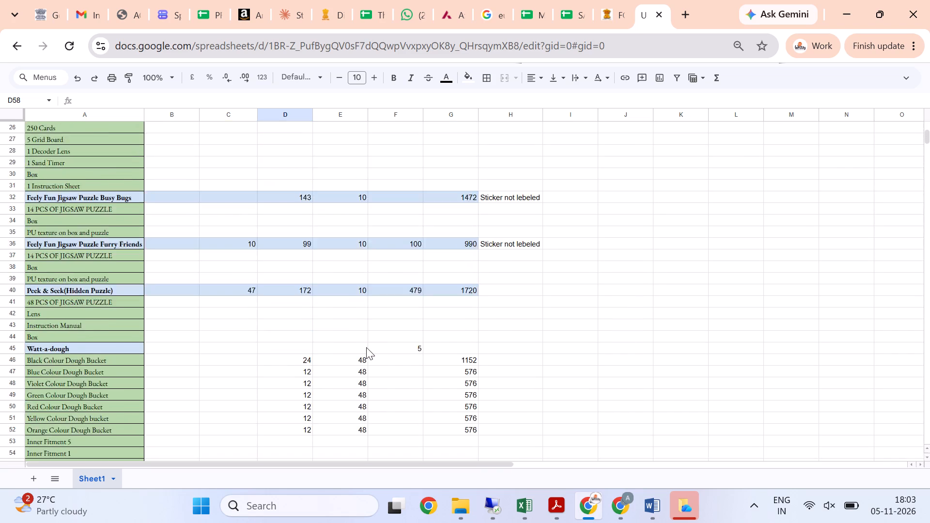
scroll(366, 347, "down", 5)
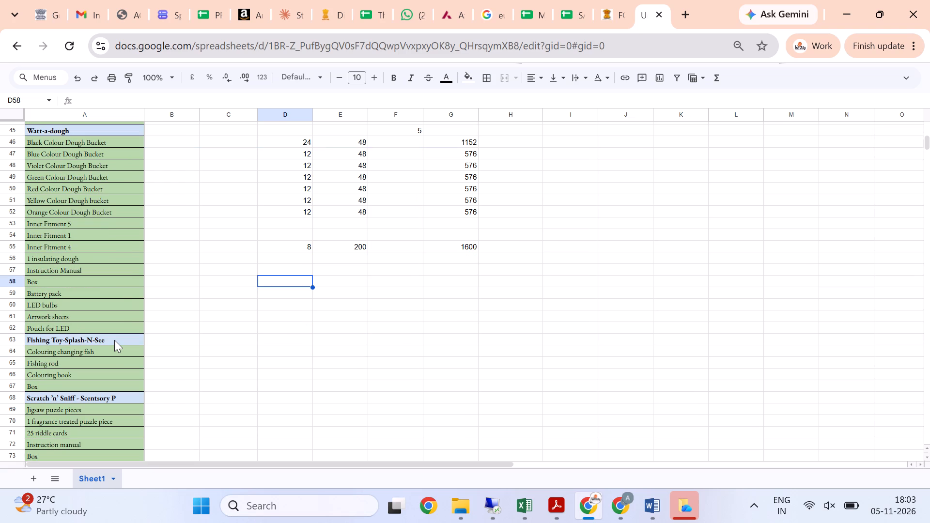
Merge D64:D66 across the colour changing fish, fishing rod and colouring book rows of Fishing Toy-Splash-N-See.
key("Down")
key("Down")
key("Down")
key("Down")
key("Down")
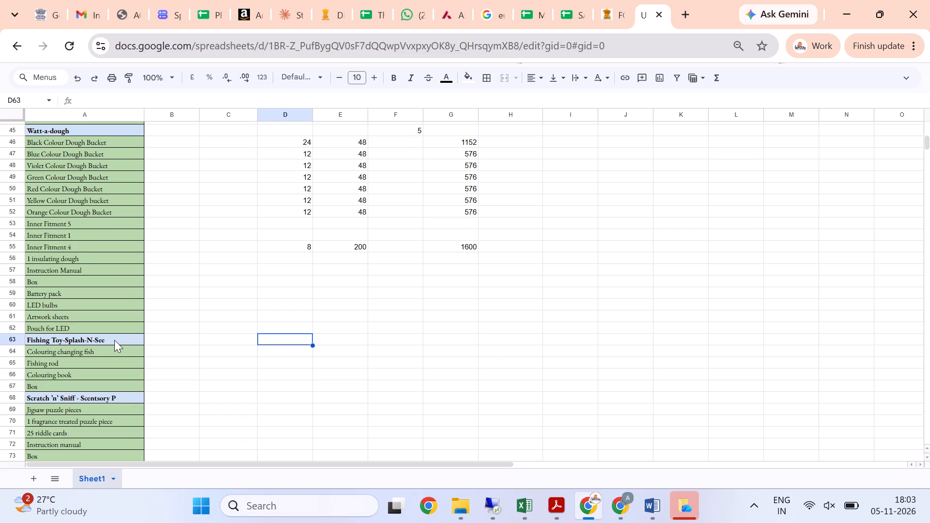
key("Left")
key("Left")
key("Left")
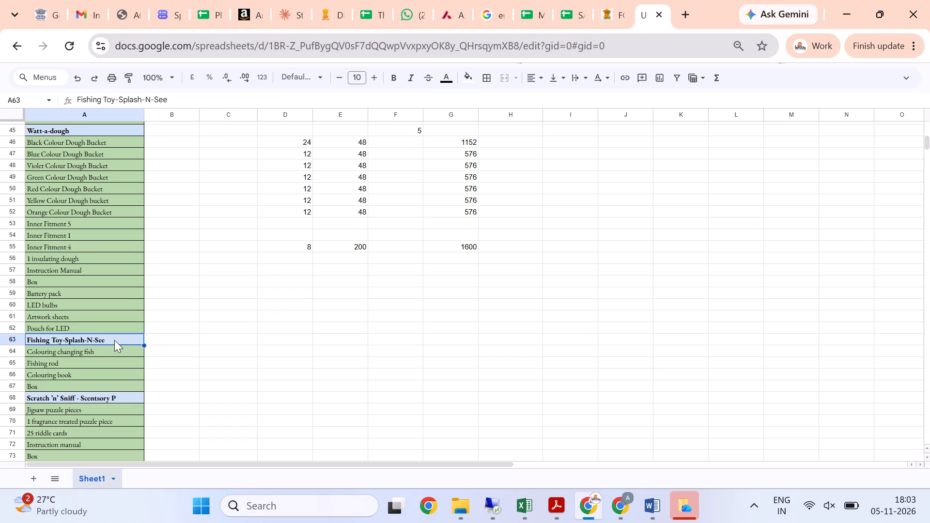
key("Left")
key("Down")
key("Right")
key("Right")
key("Right")
key("Left")
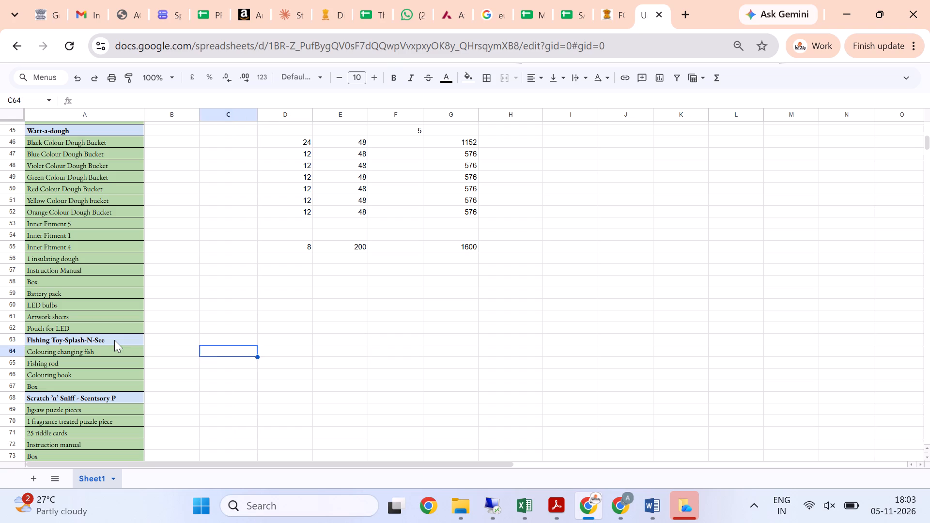
key("Left")
key("Left")
key("Right")
key("Right")
key("Right")
key("Right")
key("Left")
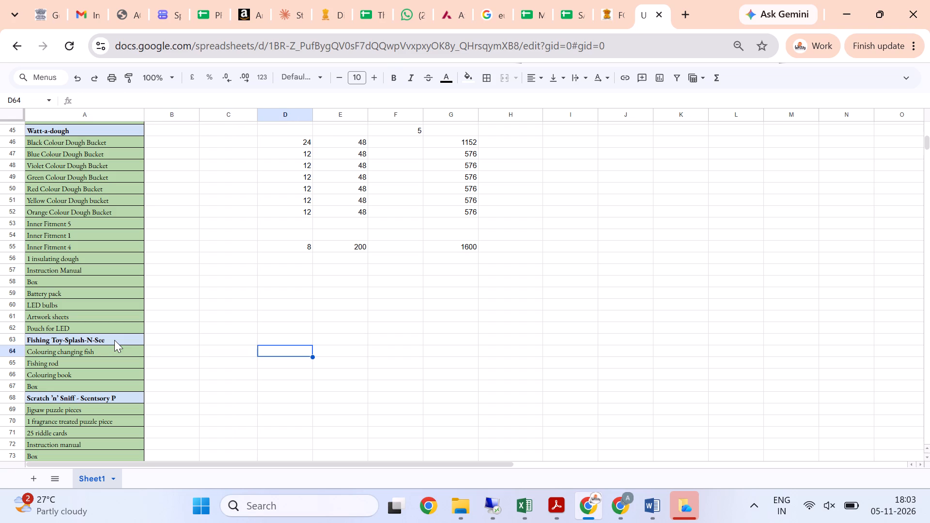
key("shift+Down")
key("shift+Down")
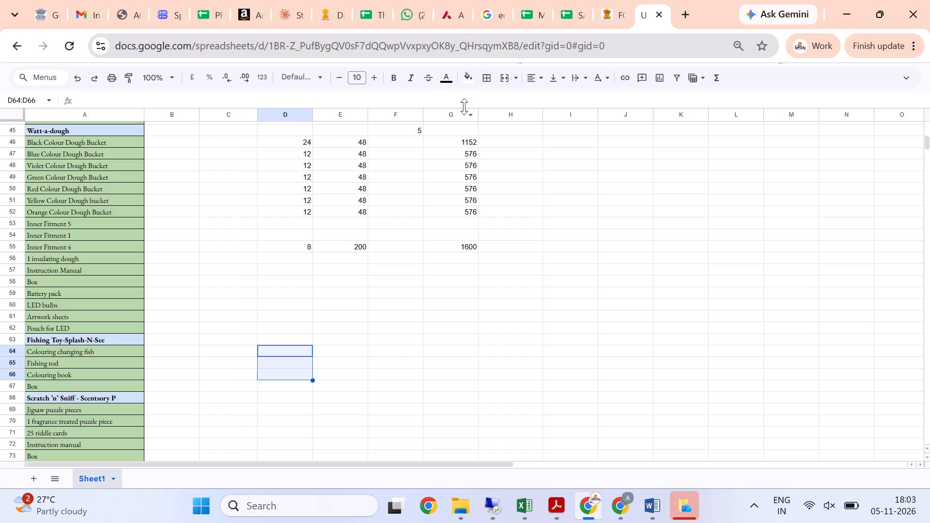
left_click(509, 77)
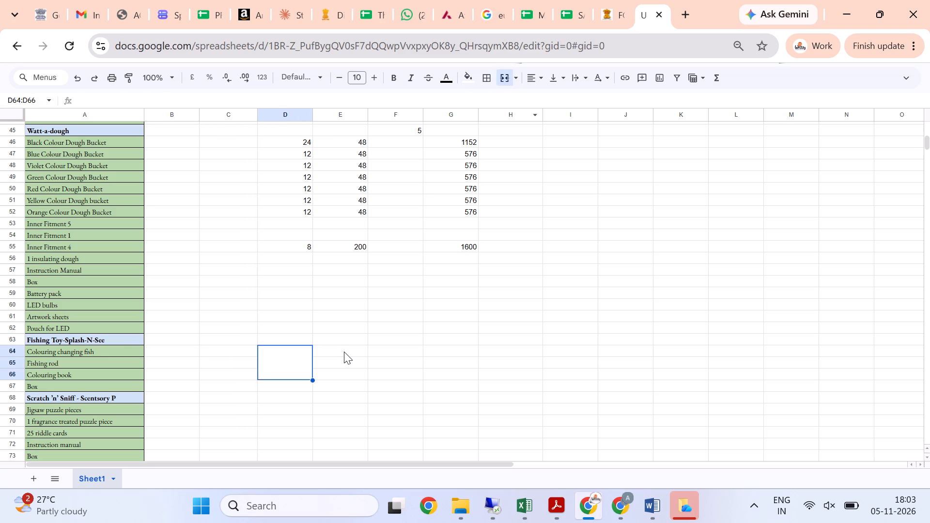
Merge E64:E66 and G64:G66 separately for the same three Fishing Toy-Splash-N-See component rows.
left_click_drag(344, 349, 345, 369)
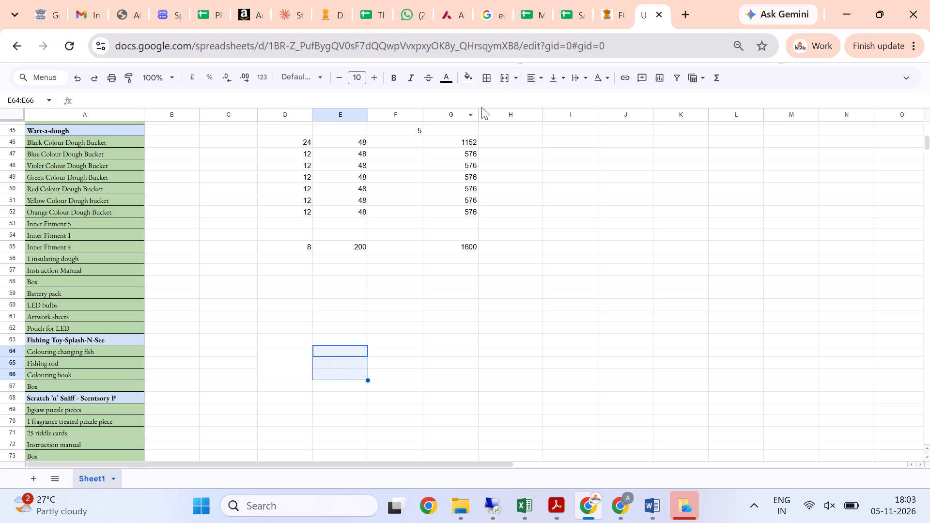
left_click(500, 74)
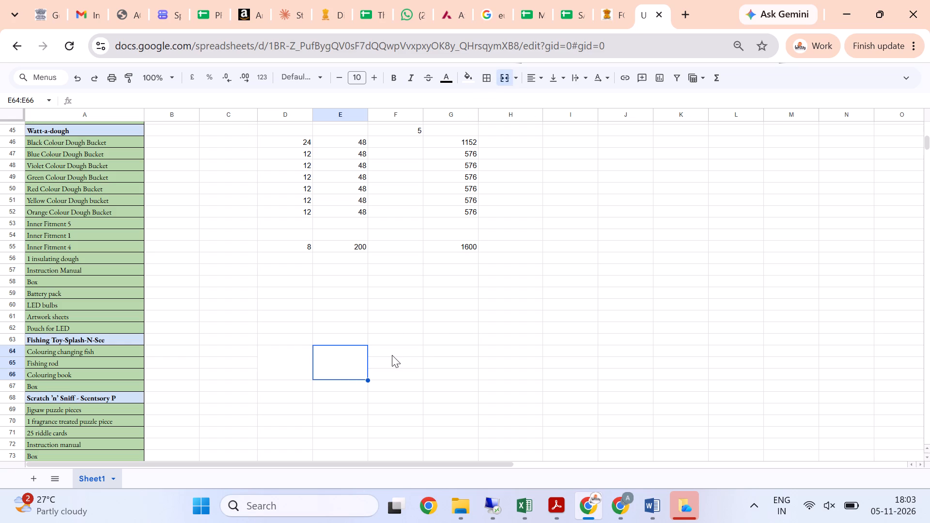
left_click_drag(458, 348, 452, 375)
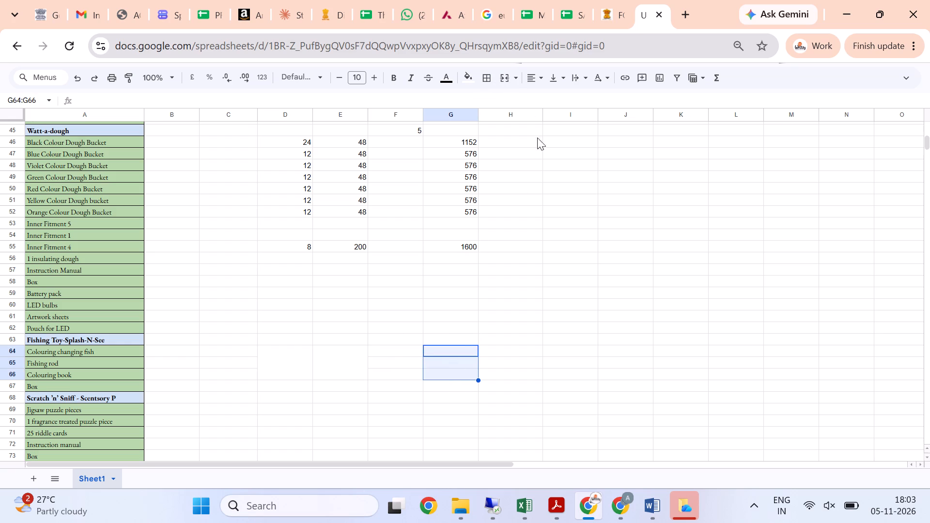
left_click(502, 82)
Enter 86 in merged cell D64:D66 and 50 in merged cell E64:E66 for the Fishing Toy-Splash-N-See components.
left_click(297, 370)
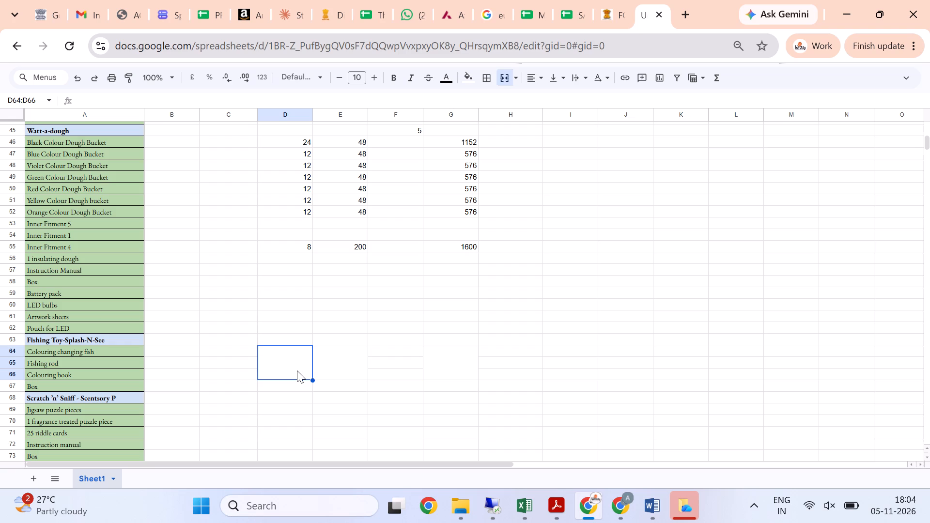
type("86")
key("grave")
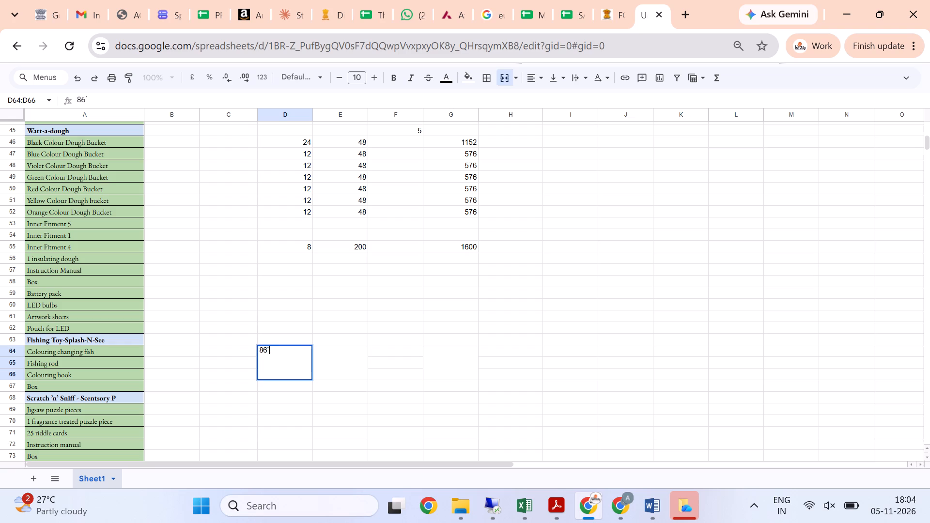
key("BackSpace")
key("Return")
key("Down")
key("Up")
key("Right")
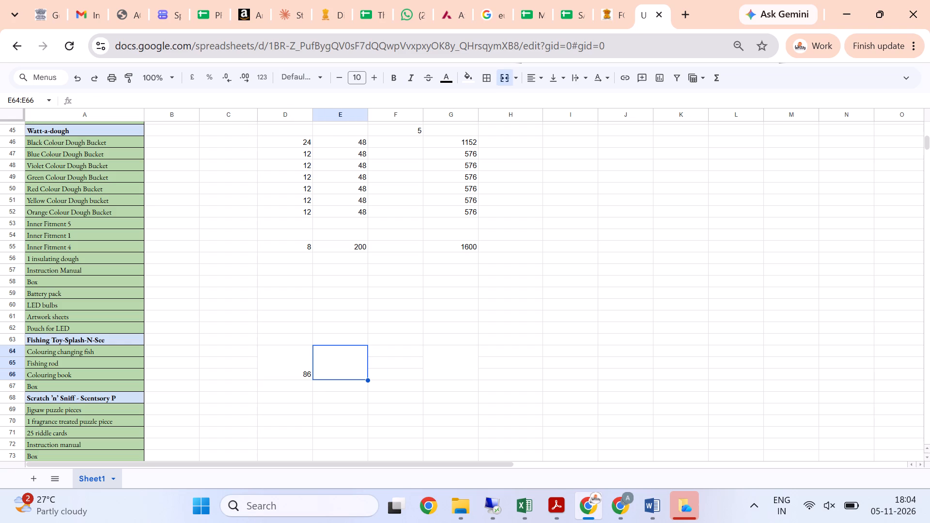
type("50")
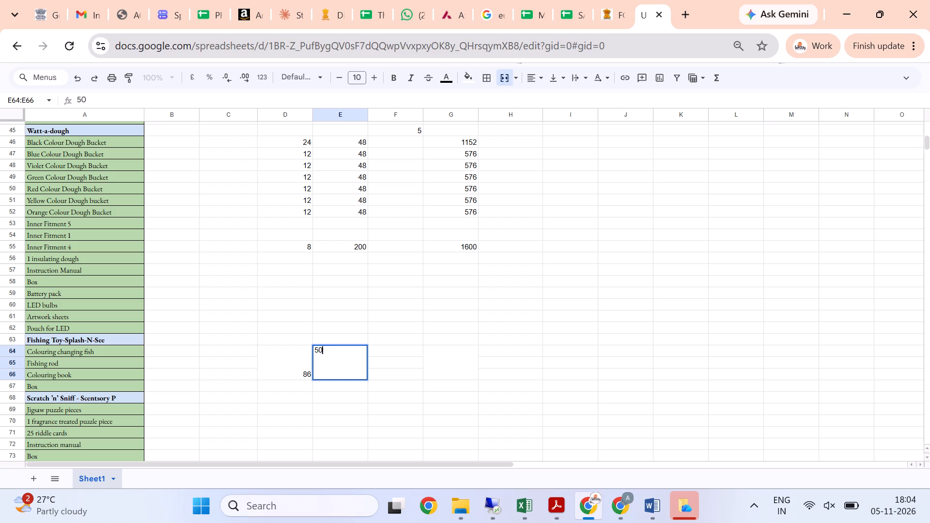
key("Down")
Copy the multiplication formula from G55 into merged cell G64:G66 for the Fishing Toy-Splash-N-See components.
key("Right")
key("Up")
key("Up")
key("Right")
key("Up")
key("Up")
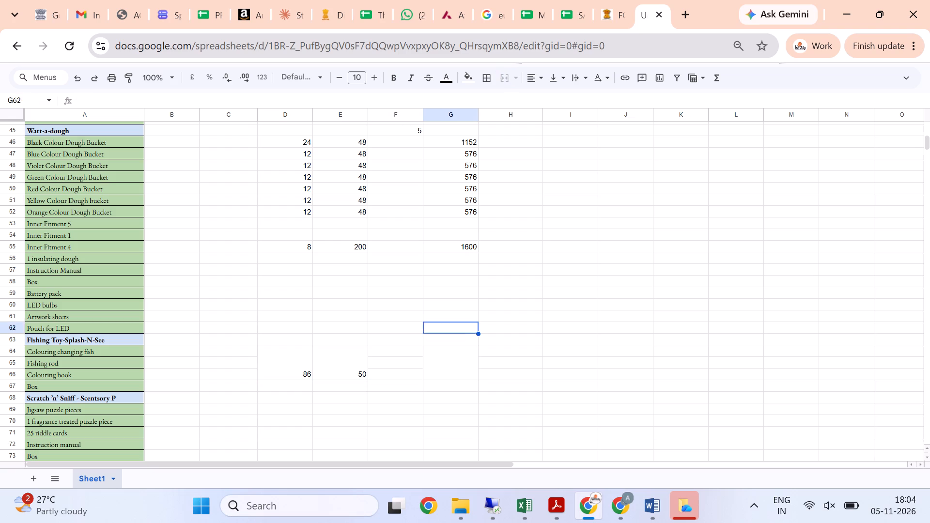
key("Up")
key("Up")
key("Up")
key("Up")
key("Up")
key("Up")
key("Up")
key("ctrl+c")
key("Down")
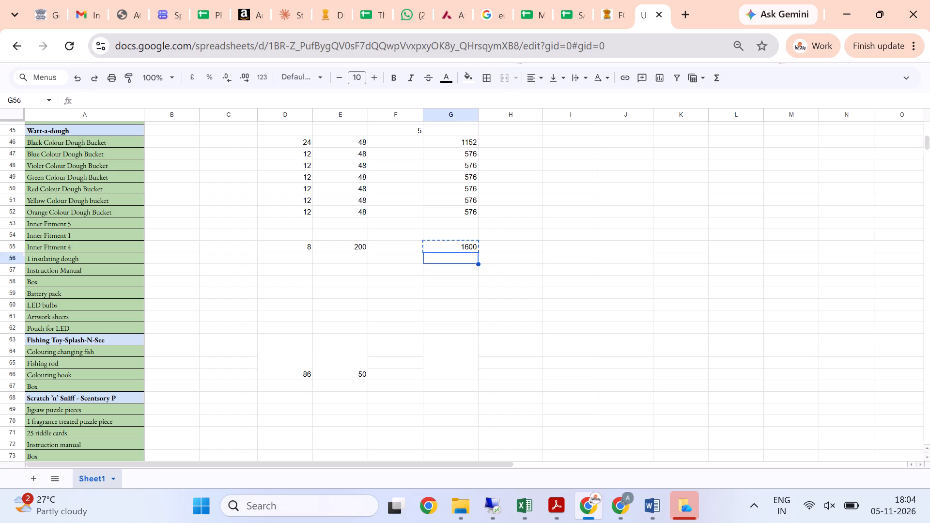
key("Down")
key("Down")
key("Down")
key("Down")
key("Down")
key("Down")
key("Down")
key("Down")
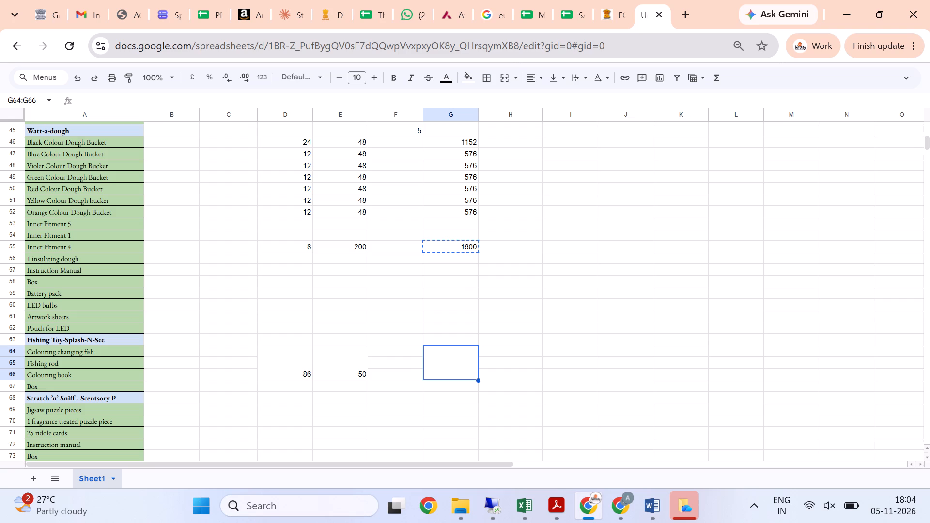
key("ctrl+v")
key("Down")
key("Up")
key("Down")
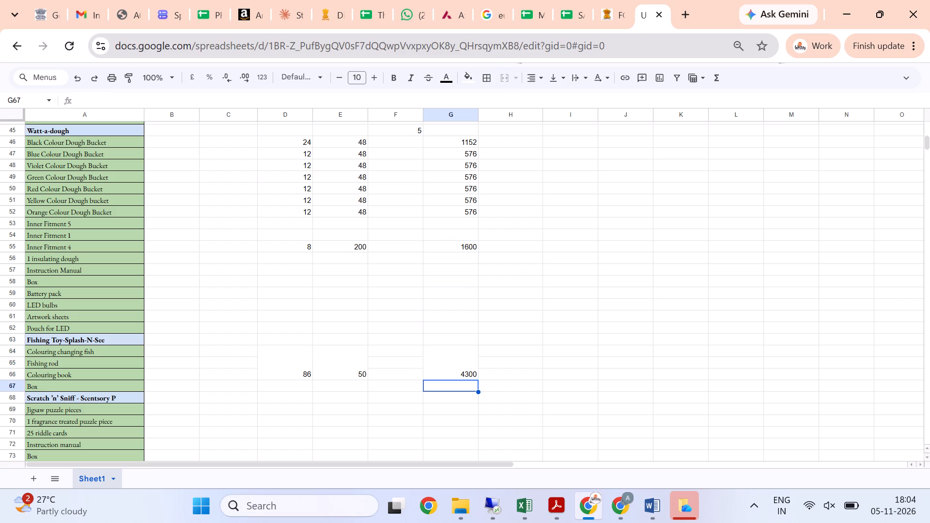
Enter 2 in D67 and 600 in E67 for the Fishing Toy-Splash-N-See Box row.
key("Left")
key("Left")
key("Left")
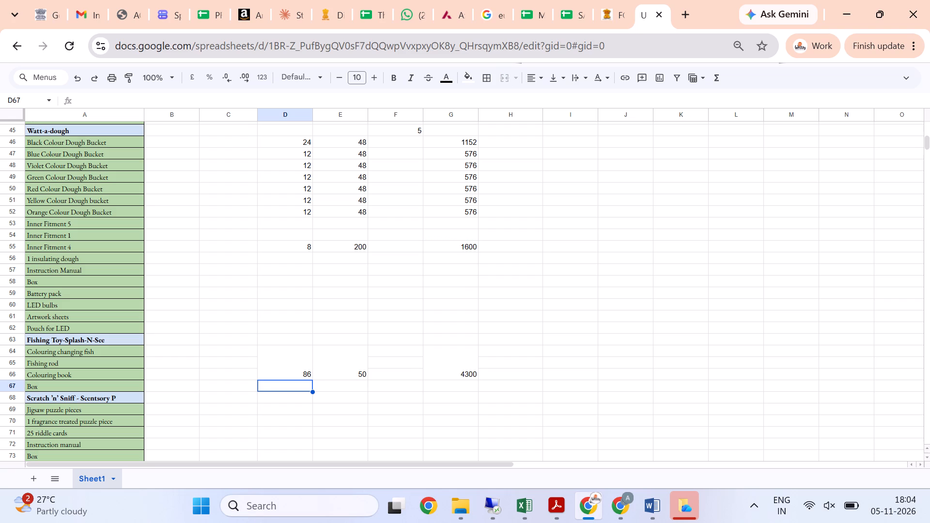
key("2")
key("Right")
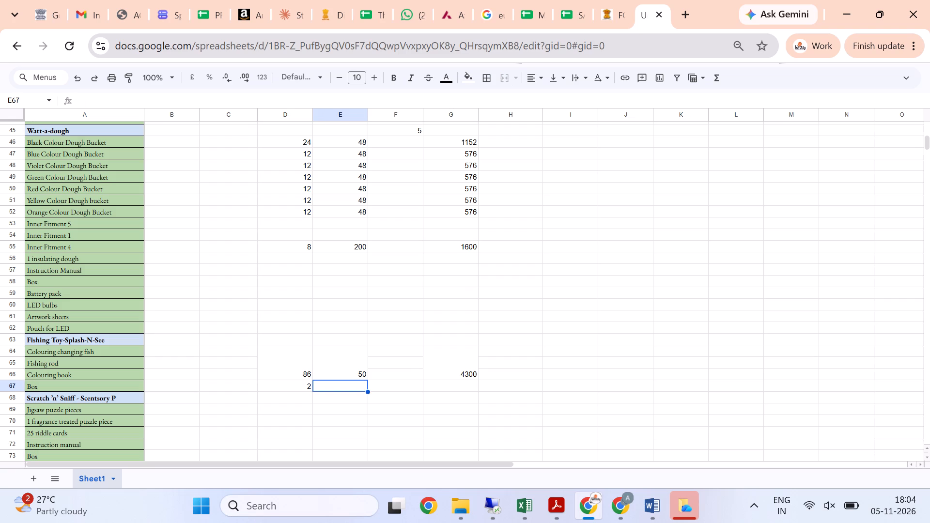
type("600")
key("Right")
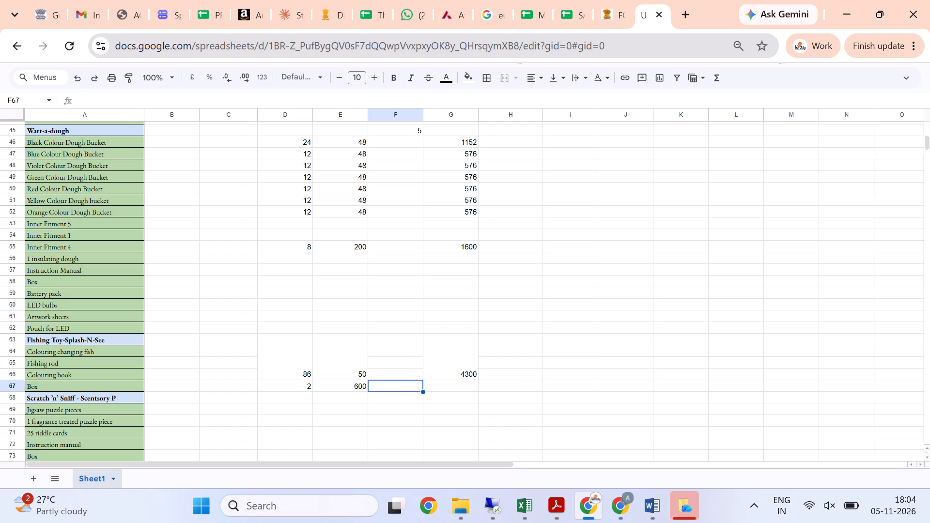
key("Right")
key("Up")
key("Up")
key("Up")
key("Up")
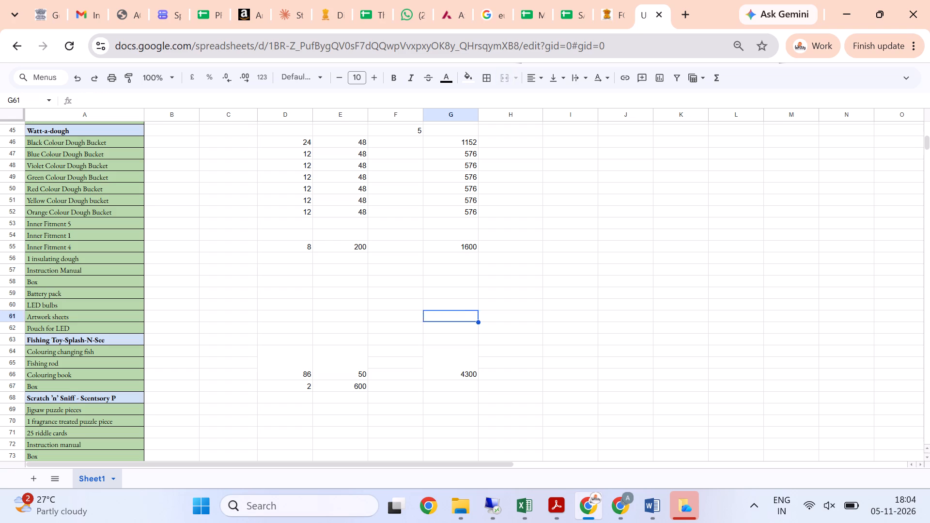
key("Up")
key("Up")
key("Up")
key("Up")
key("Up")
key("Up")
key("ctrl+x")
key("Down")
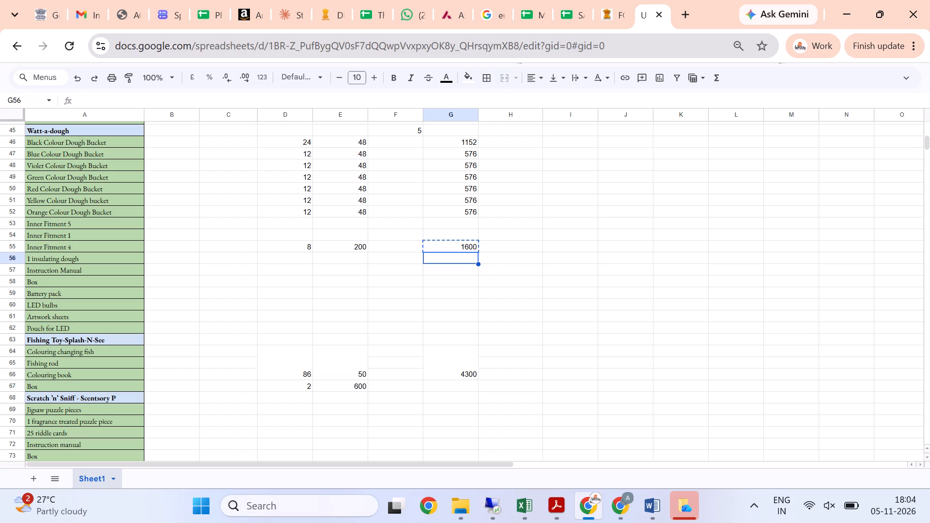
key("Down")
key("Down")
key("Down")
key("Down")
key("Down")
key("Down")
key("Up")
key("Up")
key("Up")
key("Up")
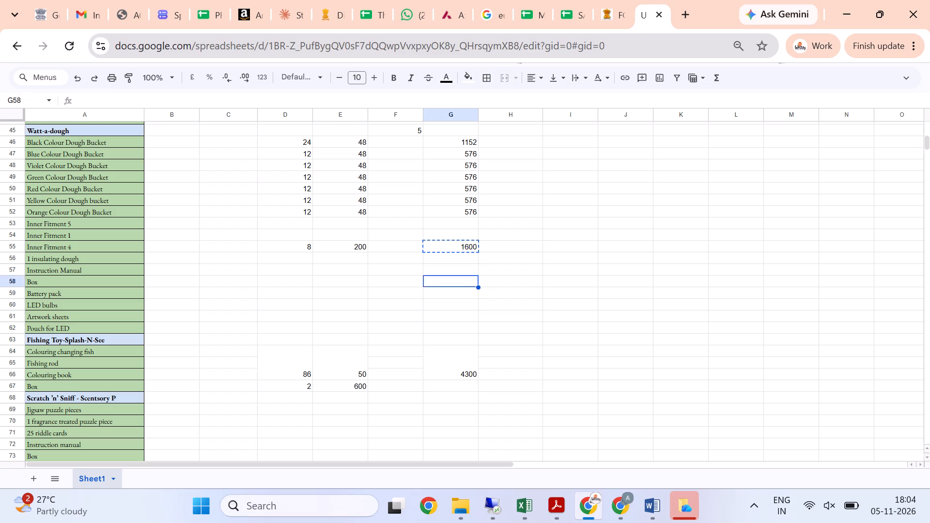
Copy the multiplication formula from G55 into G67 for the Fishing Toy-Splash-N-See Box row.
key("Up")
key("Up")
key("Up")
key("ctrl+c")
key("ctrl+c")
key("Down")
key("Down")
key("Down")
key("Down")
key("Down")
key("Down")
key("Down")
key("Down")
key("Down")
key("Down")
key("Down")
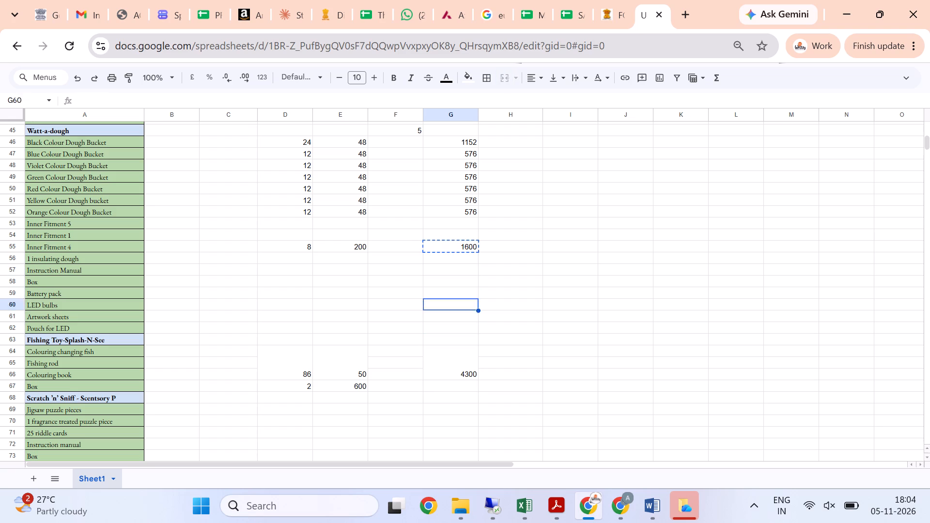
key("Up")
key("ctrl+v")
key("Right")
key("Down")
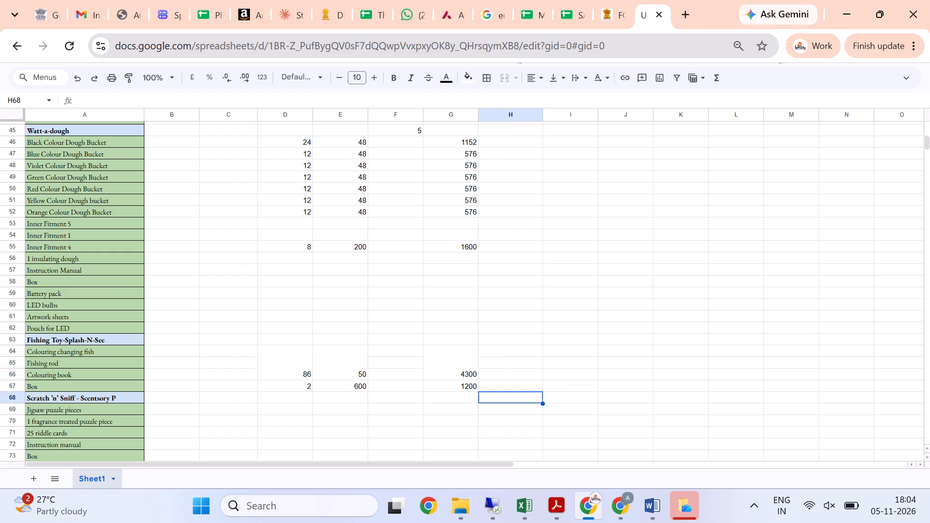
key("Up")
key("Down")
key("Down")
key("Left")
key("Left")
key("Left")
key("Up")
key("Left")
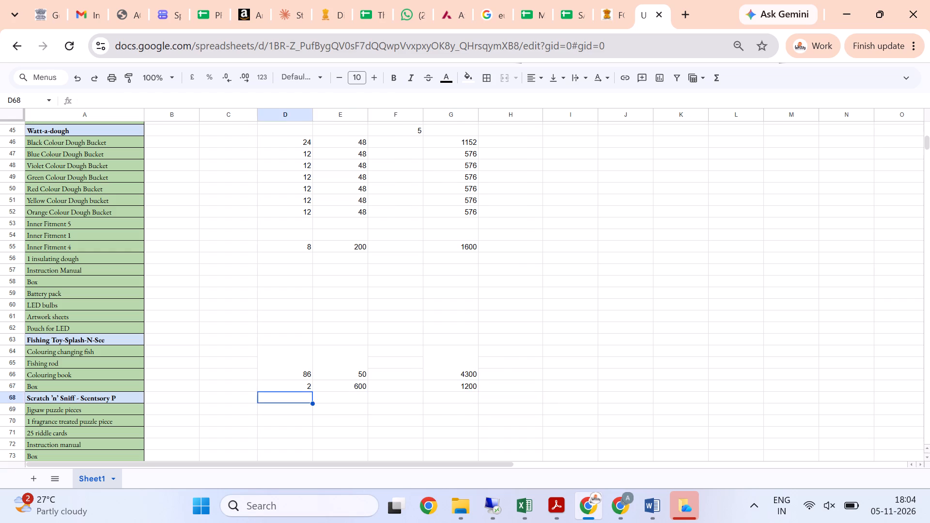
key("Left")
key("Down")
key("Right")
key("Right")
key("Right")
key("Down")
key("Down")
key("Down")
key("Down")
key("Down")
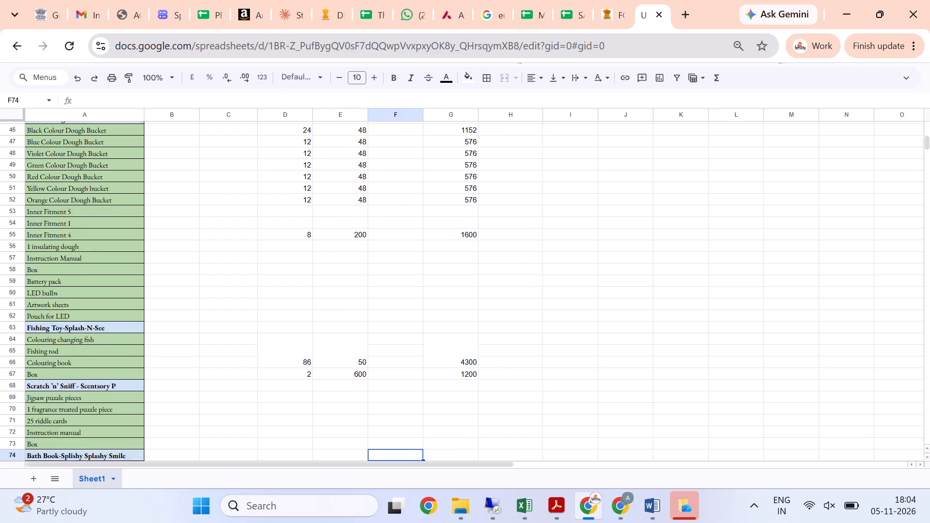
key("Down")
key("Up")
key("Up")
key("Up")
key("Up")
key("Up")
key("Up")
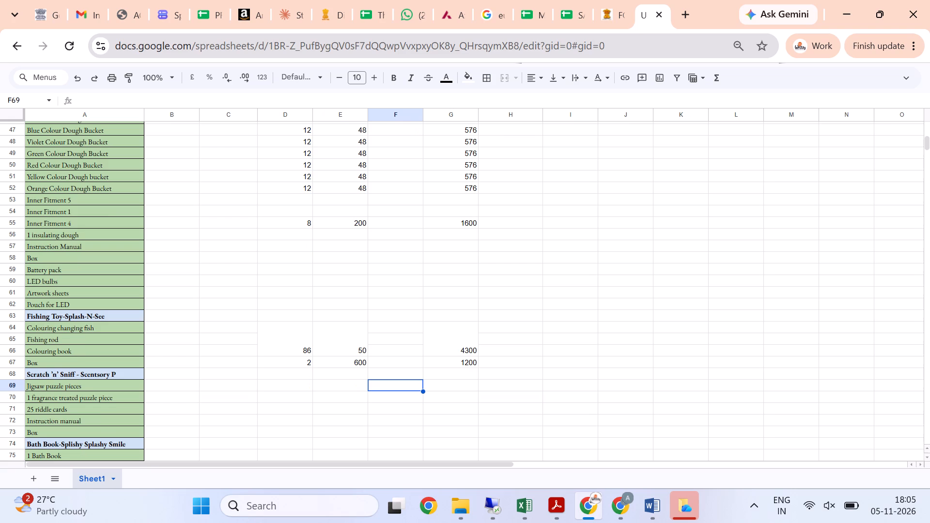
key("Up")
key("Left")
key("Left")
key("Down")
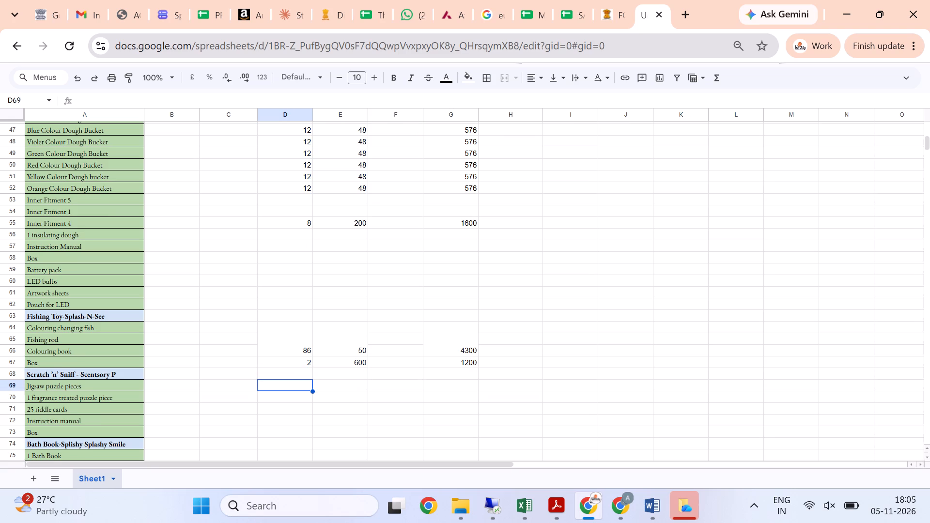
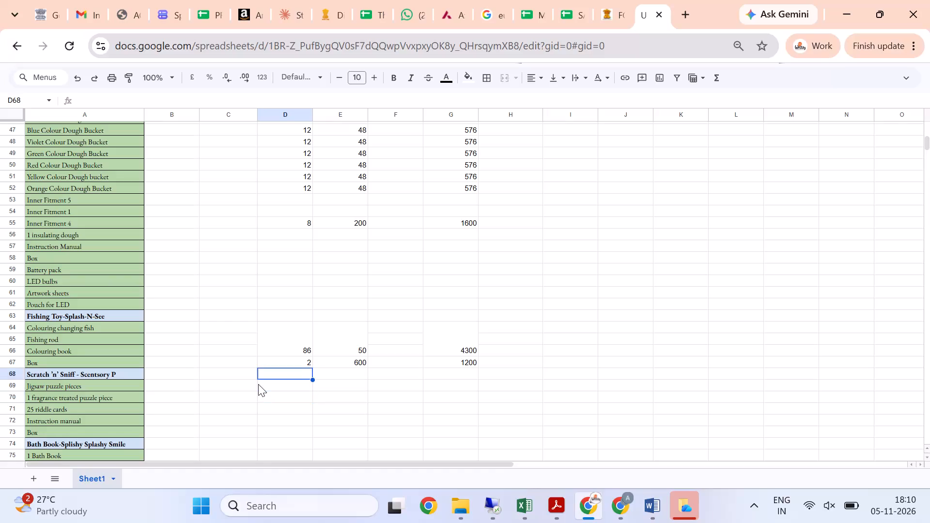
Enter 32 in D58 and 50 in E58 for the Box row above Battery pack.
key("Up")
key("Up")
key("Up")
key("Up")
key("Up")
key("Up")
key("Up")
key("Up")
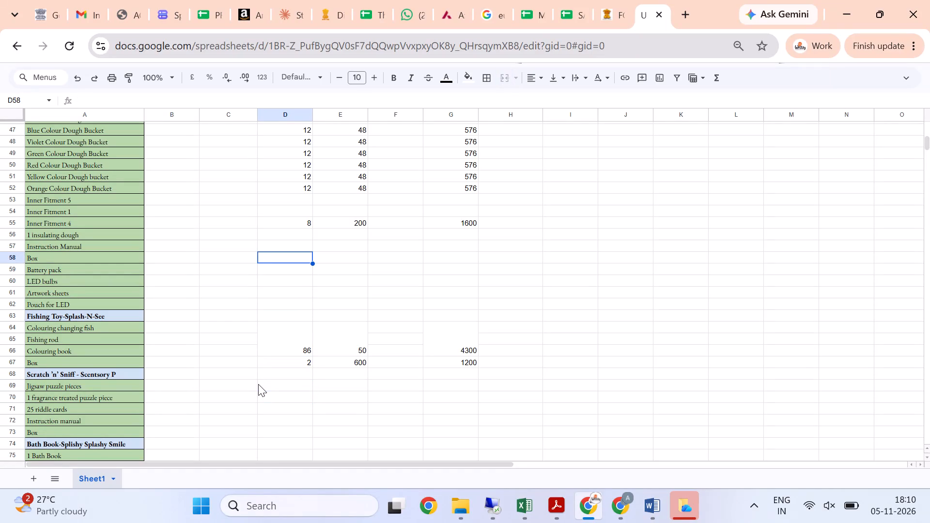
type("32")
key("Right")
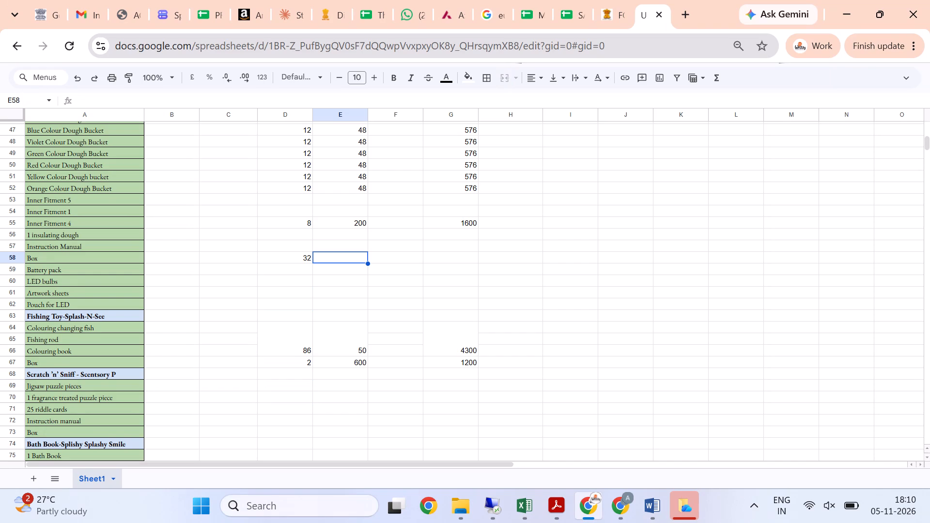
type("50")
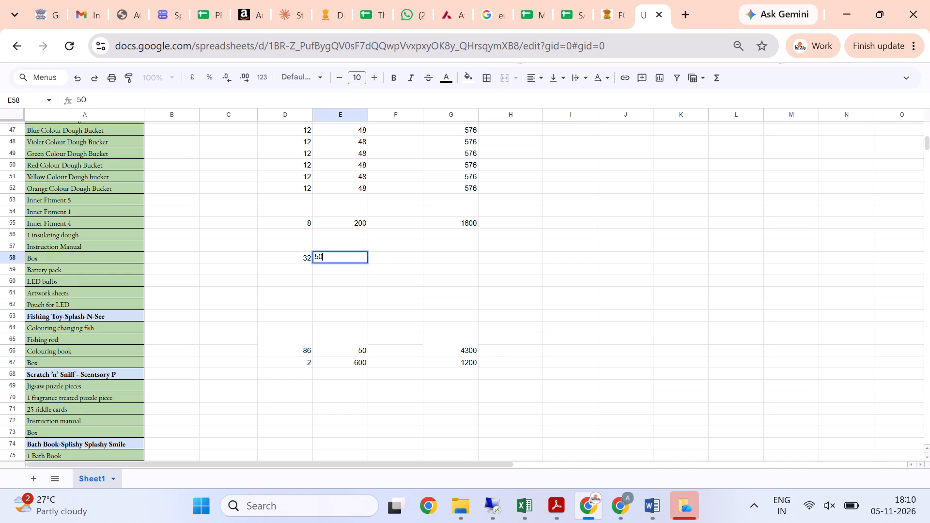
key("Right")
Copy the multiplication formula from G55 into G58 for that Box row.
key("Right")
key("Up")
key("Up")
key("Up")
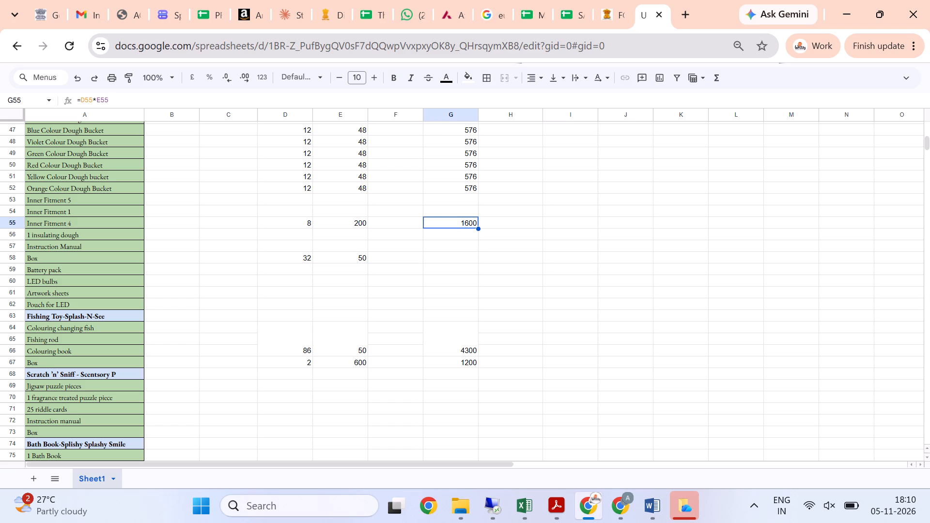
key("ctrl+c")
key("Down")
key("Down")
key("Down")
key("ctrl+v")
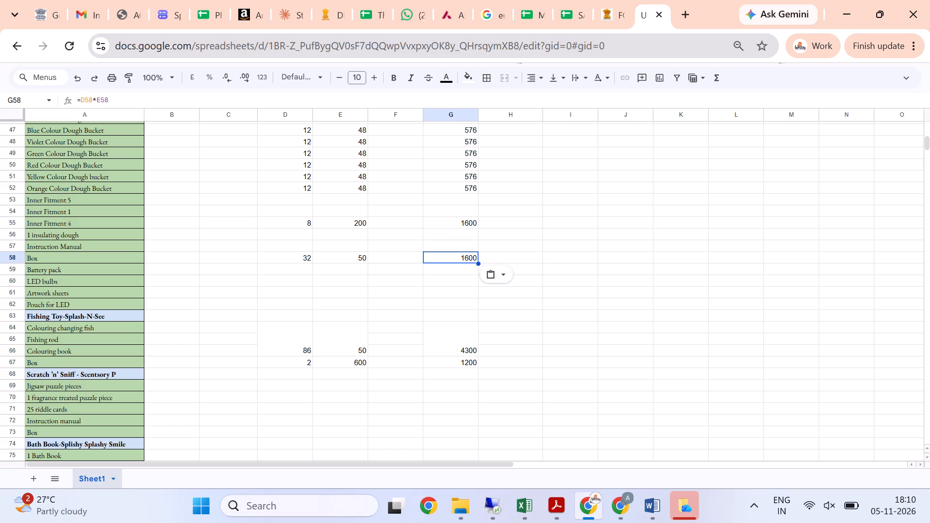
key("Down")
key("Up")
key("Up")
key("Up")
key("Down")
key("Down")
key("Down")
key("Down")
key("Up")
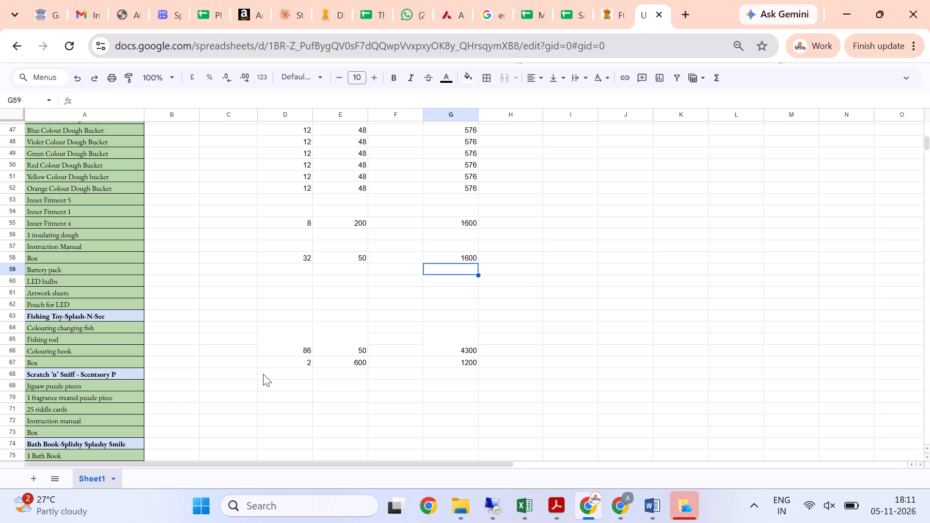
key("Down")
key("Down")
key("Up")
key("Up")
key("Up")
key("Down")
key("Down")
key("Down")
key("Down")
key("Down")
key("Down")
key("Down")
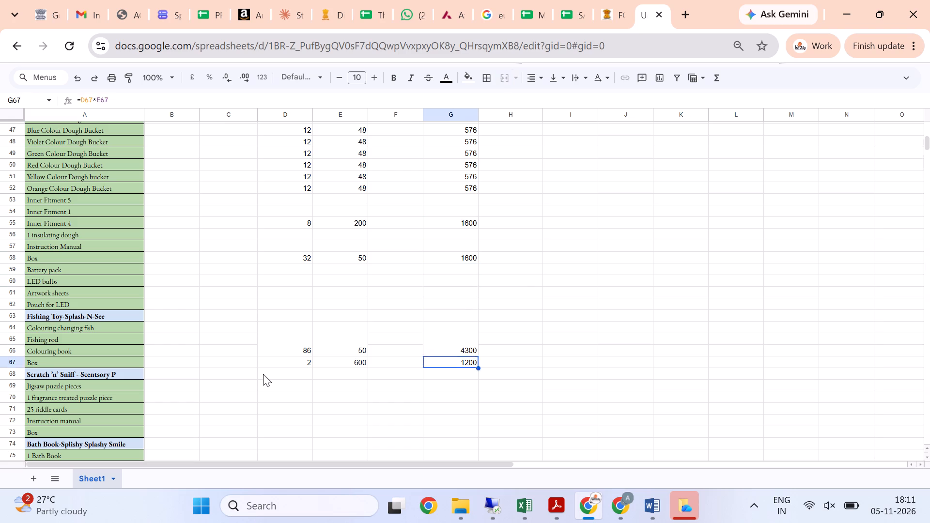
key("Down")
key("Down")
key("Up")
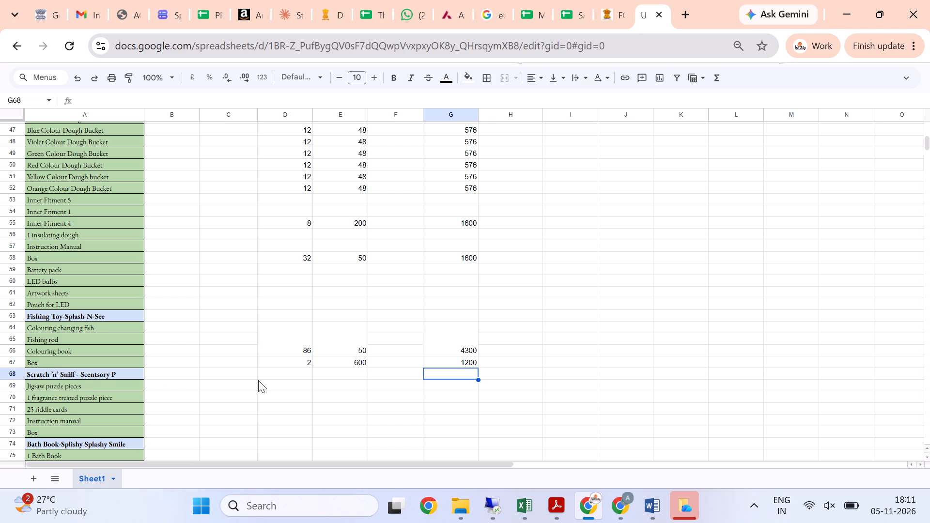
Enter 37 in D68 and 6 in E68 for the Scratch 'n' Sniff product row.
scroll(349, 373, "up", 8)
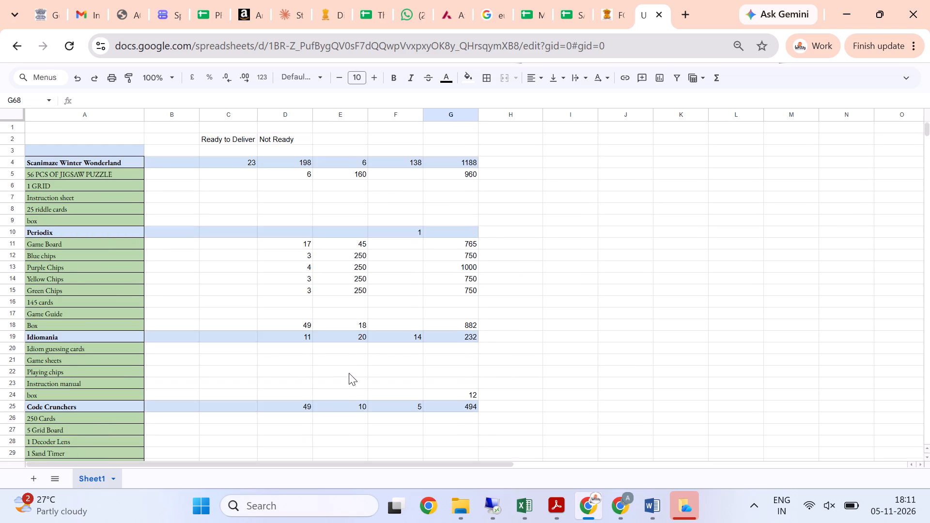
scroll(349, 373, "up", 1)
scroll(349, 373, "down", 9)
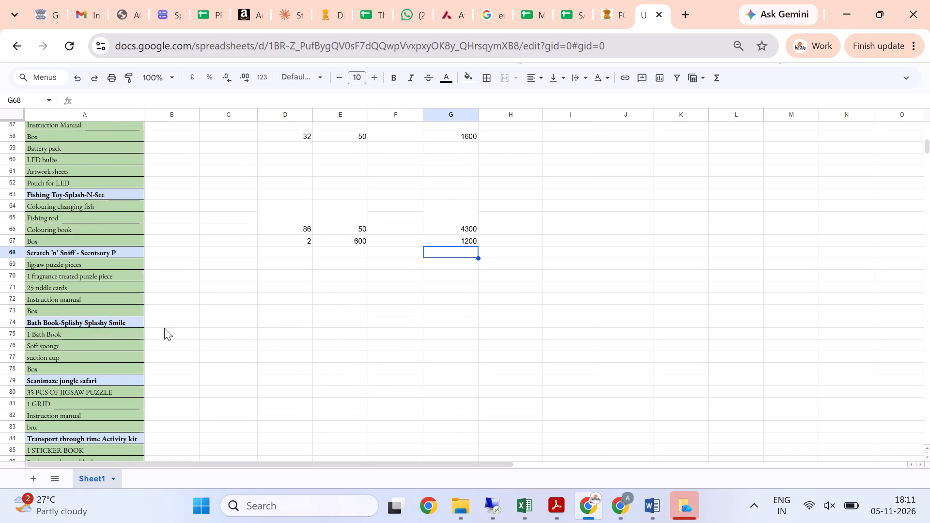
left_click(294, 255)
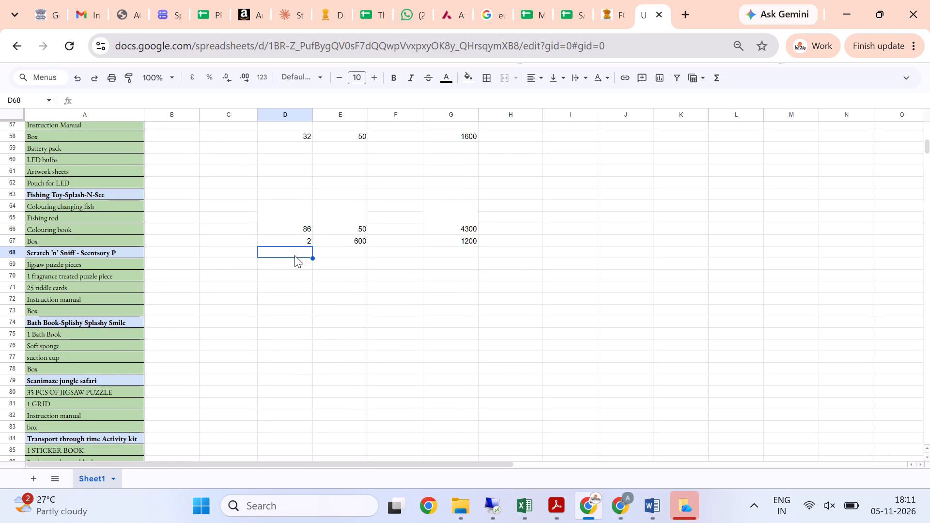
type("37")
key("Right")
key("6")
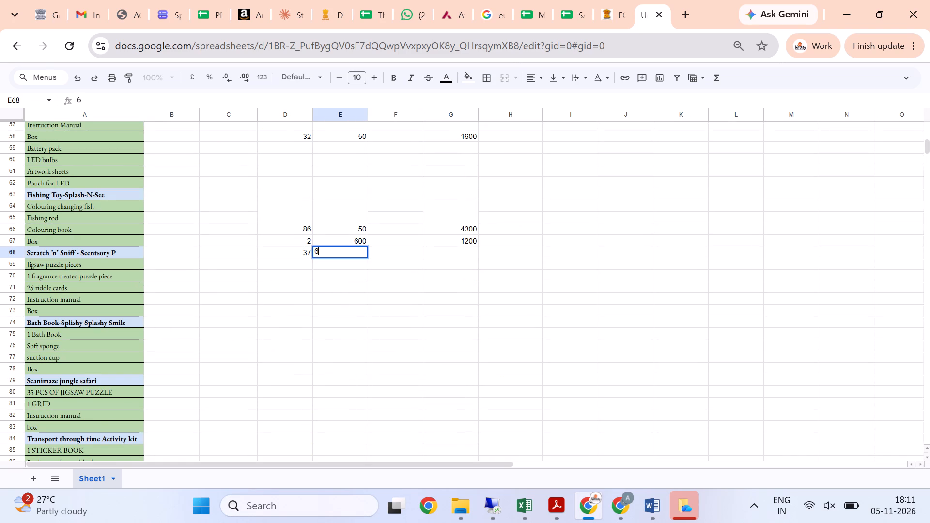
key("Right")
Copy the multiplication formula from G67 into G68 and extend it to =D68*E68+6 for Scratch 'n' Sniff.
key("Right")
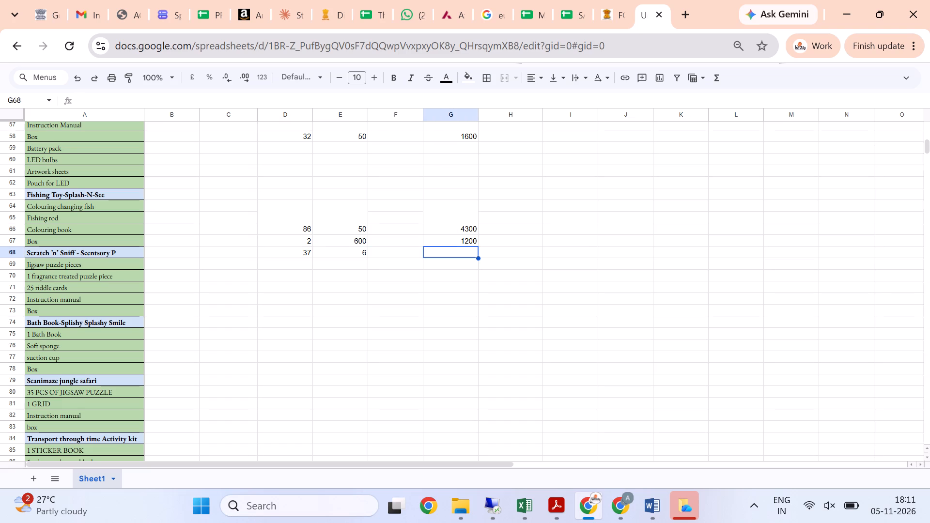
key("Up")
key("ctrl+c")
key("Down")
key("ctrl+v")
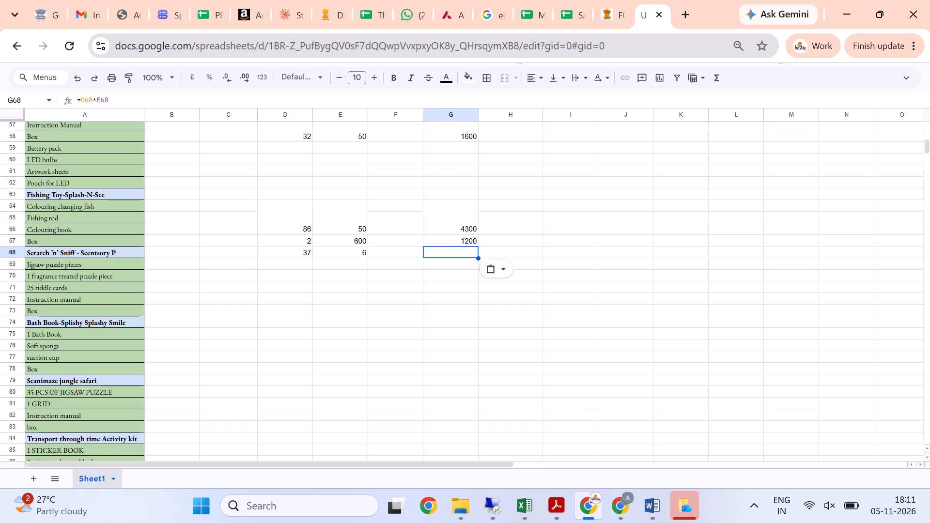
left_click(152, 103)
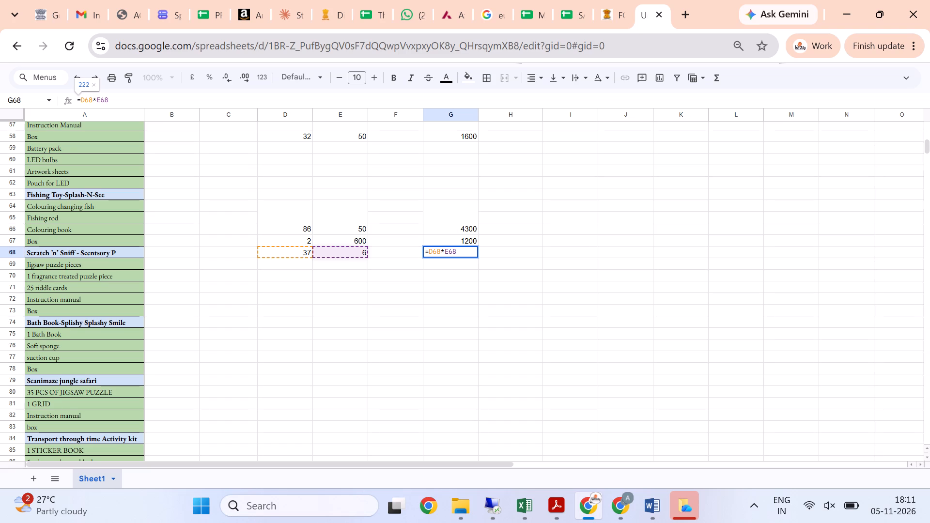
key("shift+plus")
key("6")
key("Return")
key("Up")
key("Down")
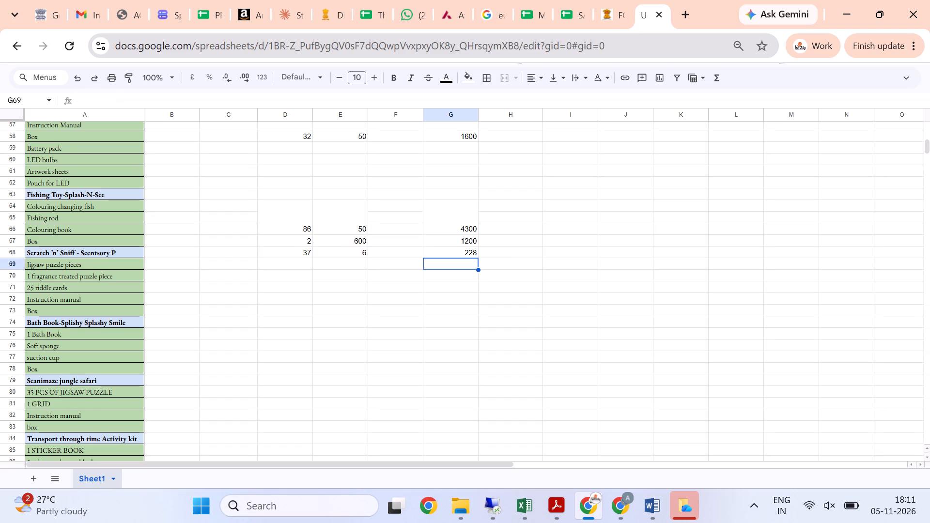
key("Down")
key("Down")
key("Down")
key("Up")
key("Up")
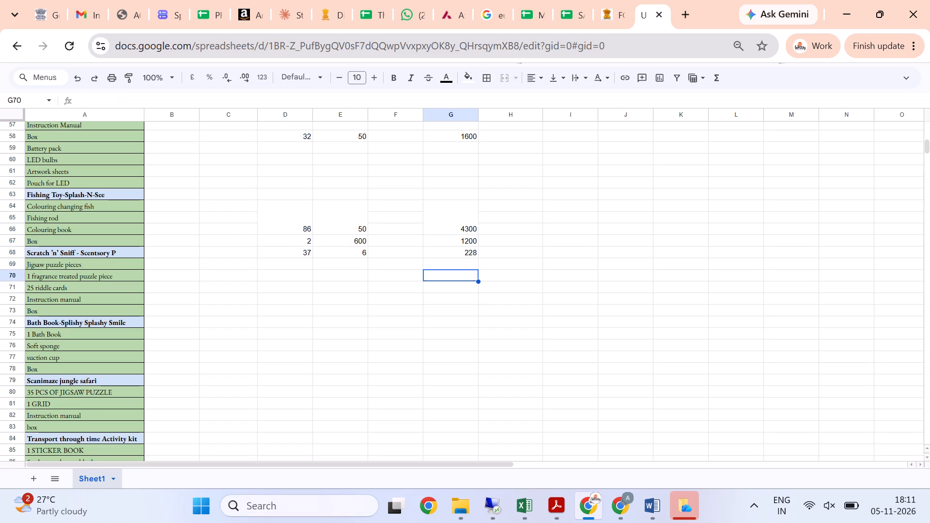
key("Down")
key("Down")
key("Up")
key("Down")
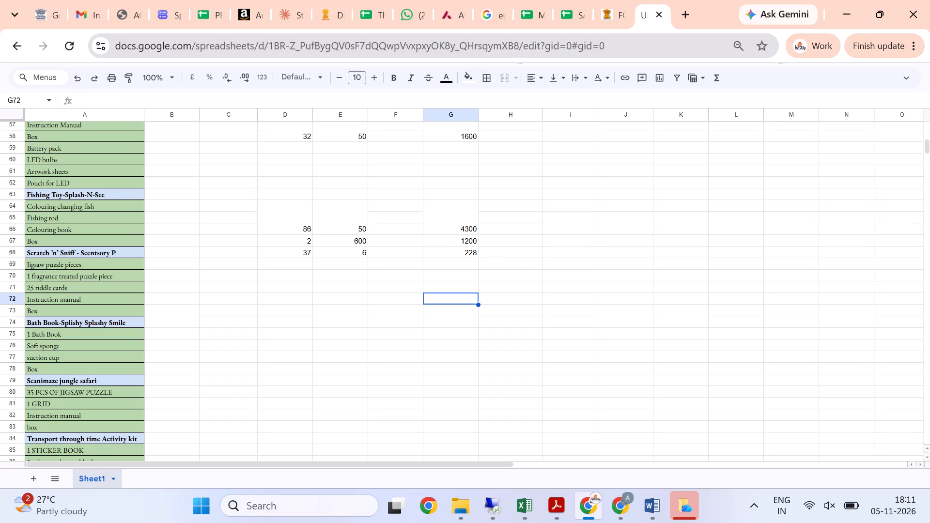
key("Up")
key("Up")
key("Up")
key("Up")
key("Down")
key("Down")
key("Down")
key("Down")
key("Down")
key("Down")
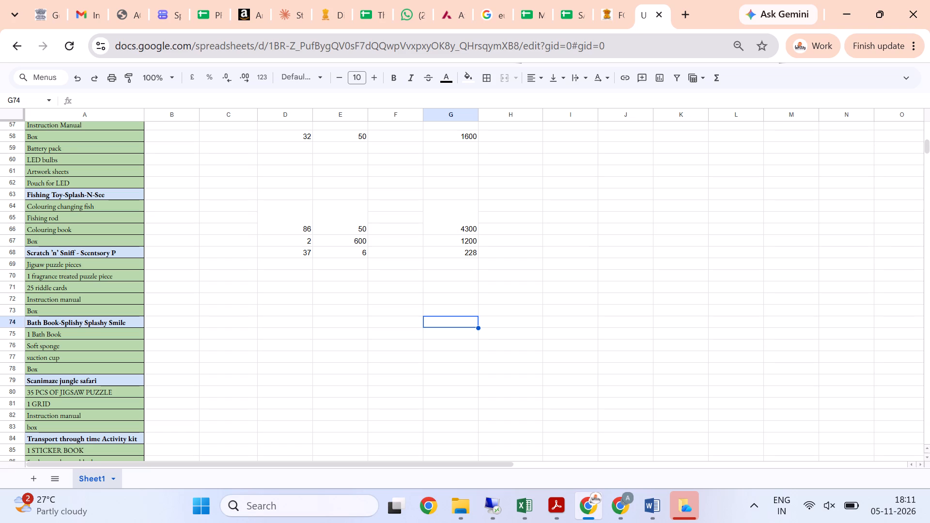
Enter 90 in F74, 23 in D74 and 100 in E74 for the Bath Book-Splishy Splashy Smile row.
key("Up")
key("Left")
key("Left")
key("Down")
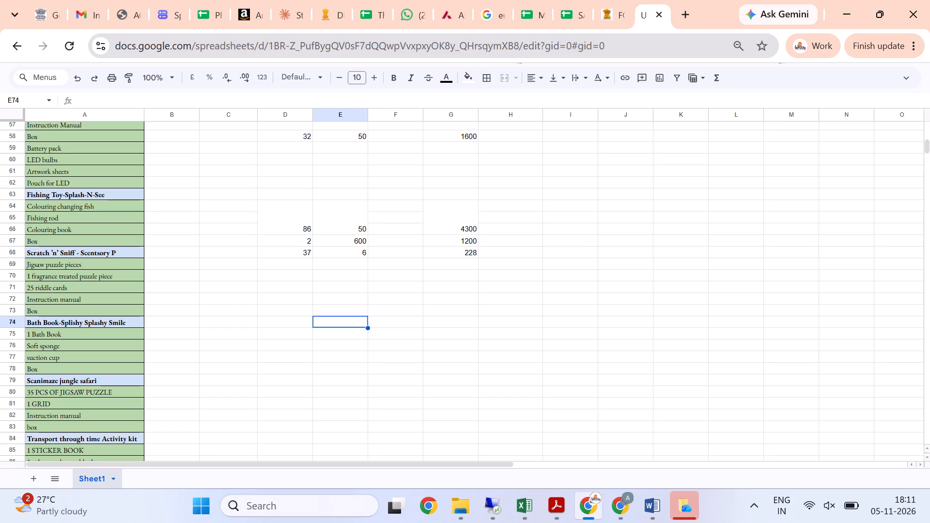
key("Right")
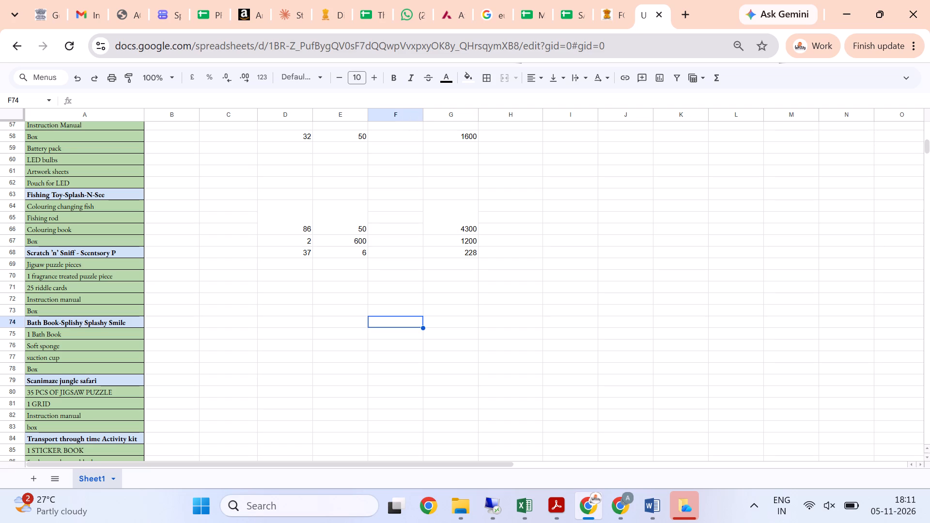
type("90")
key("Down")
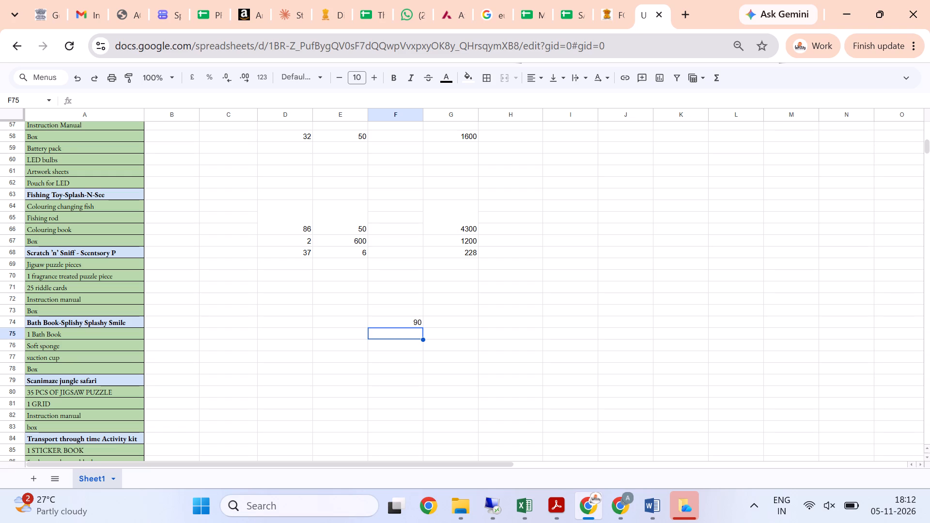
key("Up")
key("Left")
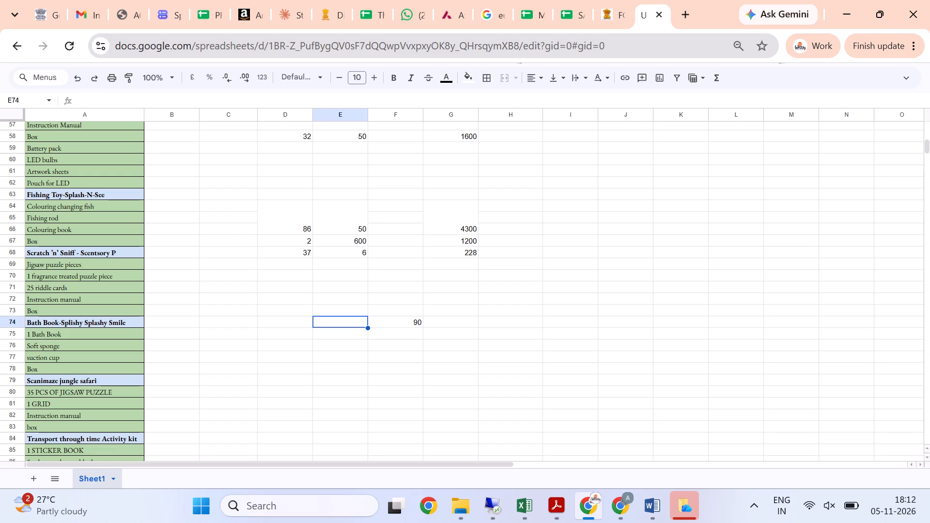
key("Left")
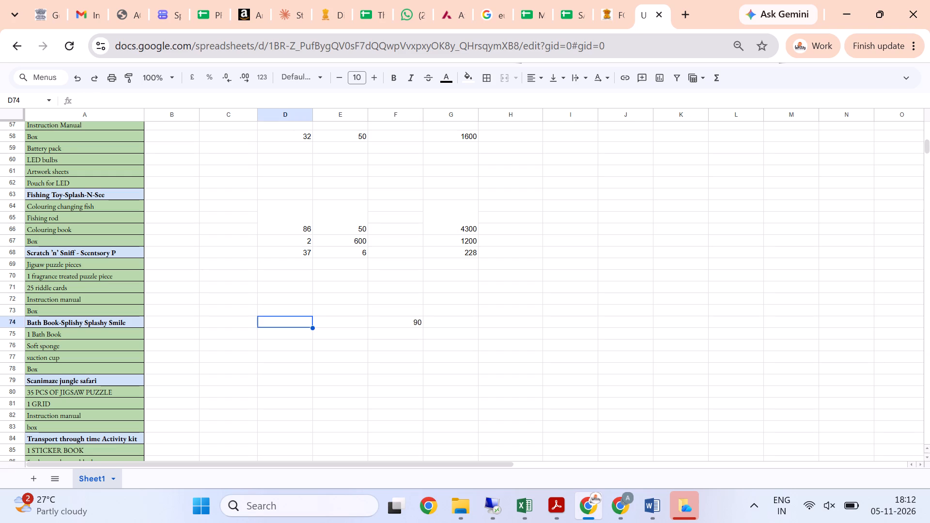
type("23")
key("Right")
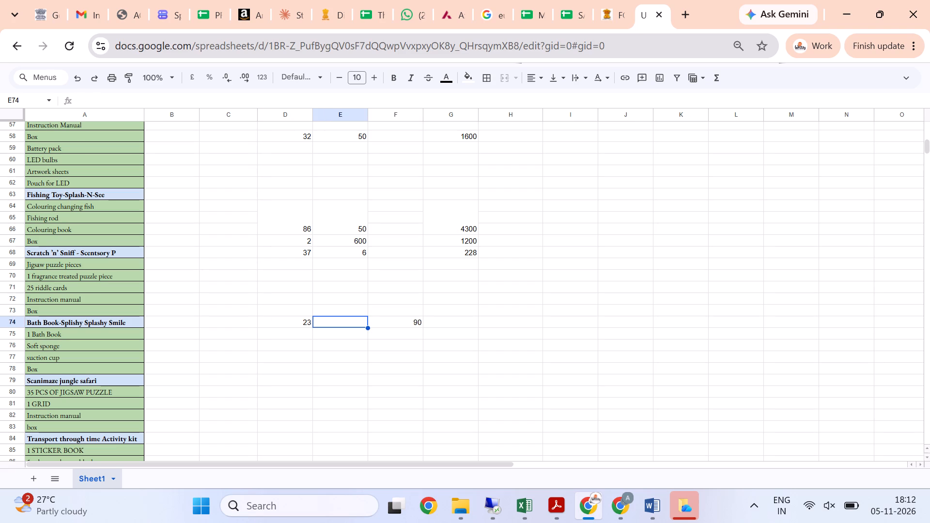
type("100")
key("Right")
Copy the multiplication formula from G67 into G74 for the Bath Book-Splishy Splashy Smile row.
key("Right")
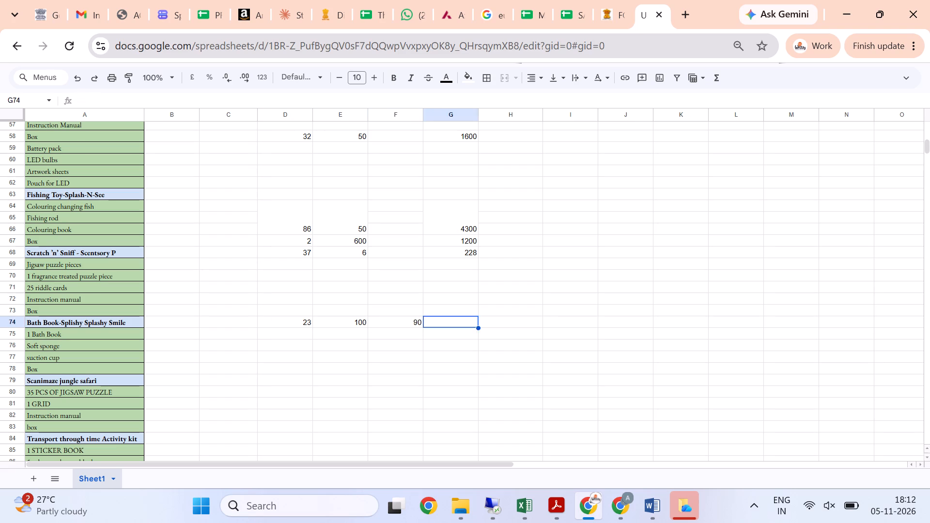
key("Right")
key("Left")
key("Up")
key("Up")
key("Up")
key("Up")
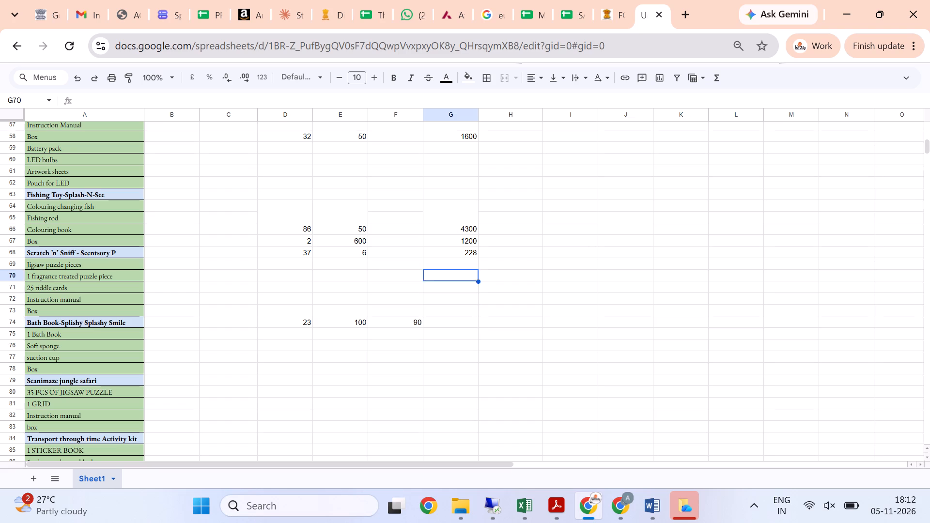
key("Up")
key("Up")
key("Up")
key("ctrl+c")
key("Down")
key("Down")
key("Down")
key("Down")
key("Down")
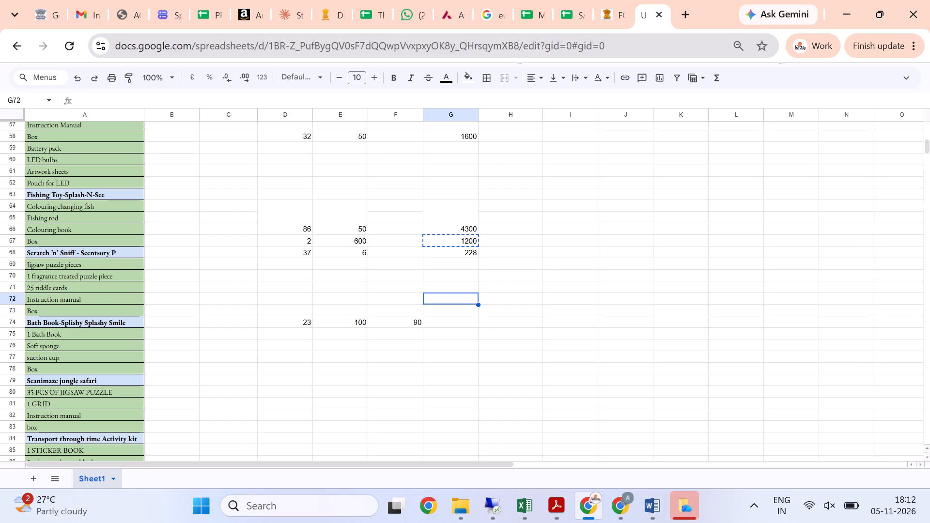
key("Down")
key("Down")
key("ctrl+v")
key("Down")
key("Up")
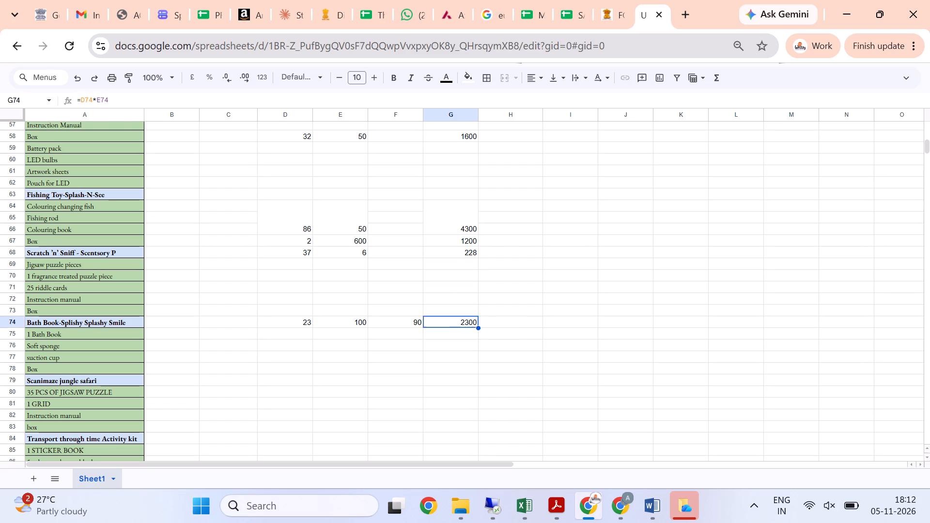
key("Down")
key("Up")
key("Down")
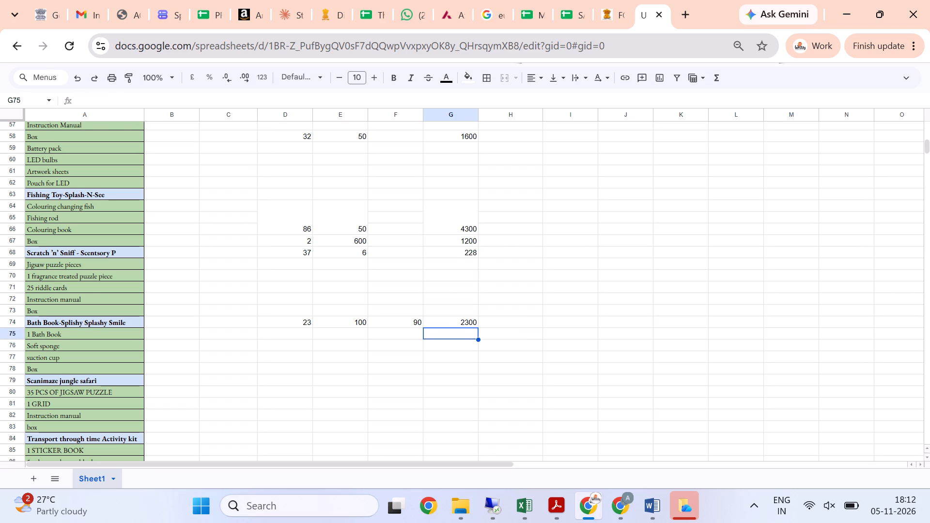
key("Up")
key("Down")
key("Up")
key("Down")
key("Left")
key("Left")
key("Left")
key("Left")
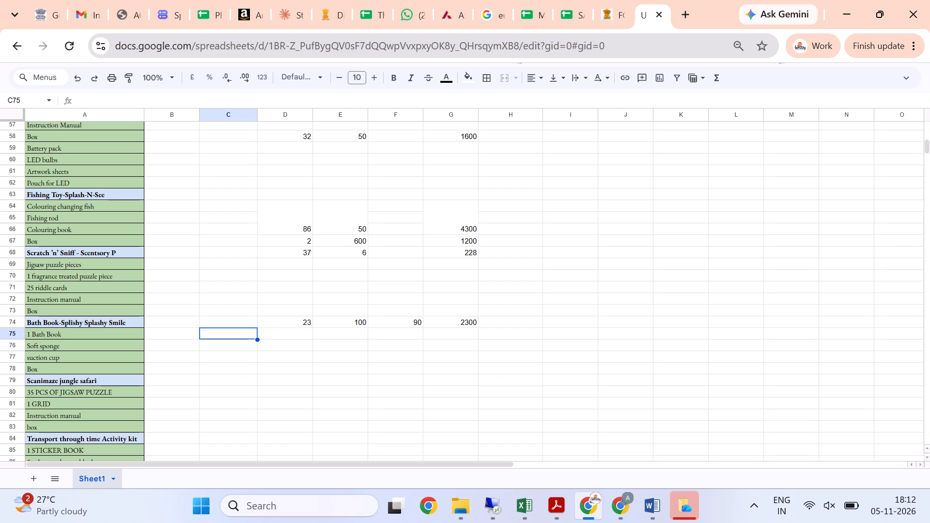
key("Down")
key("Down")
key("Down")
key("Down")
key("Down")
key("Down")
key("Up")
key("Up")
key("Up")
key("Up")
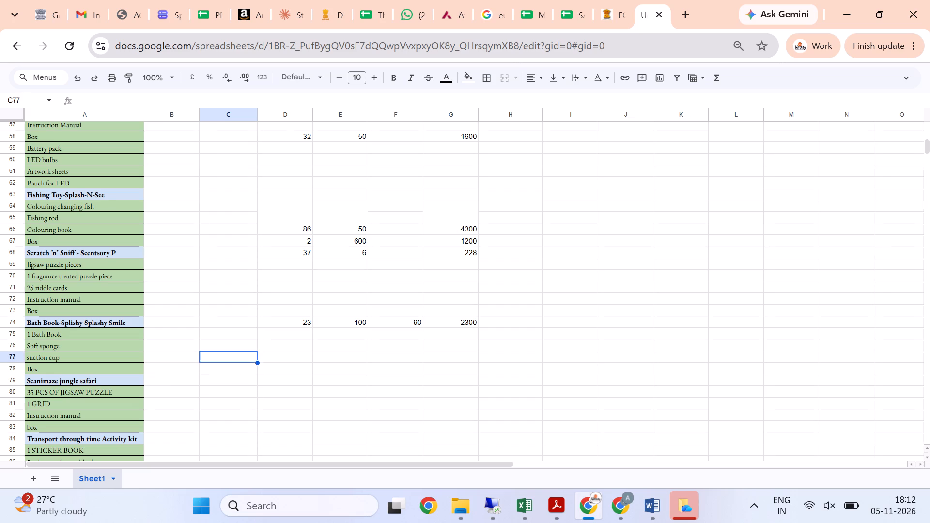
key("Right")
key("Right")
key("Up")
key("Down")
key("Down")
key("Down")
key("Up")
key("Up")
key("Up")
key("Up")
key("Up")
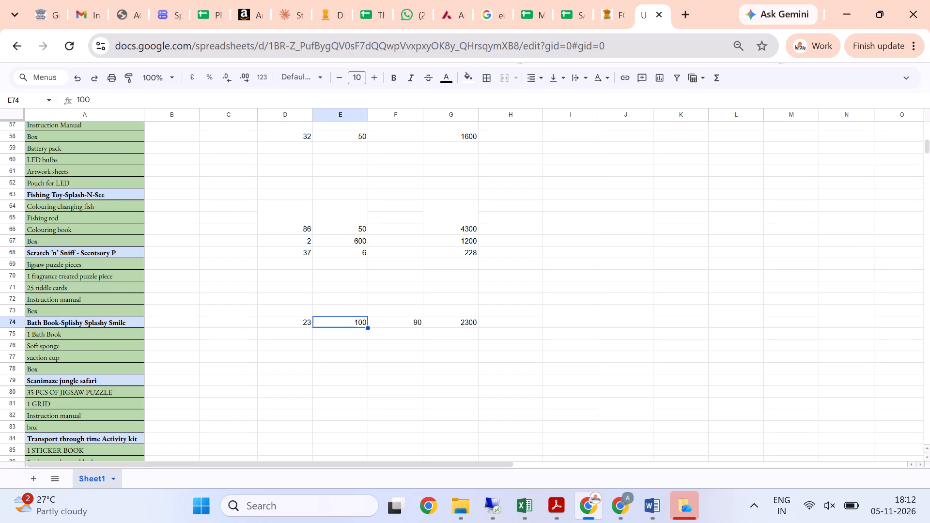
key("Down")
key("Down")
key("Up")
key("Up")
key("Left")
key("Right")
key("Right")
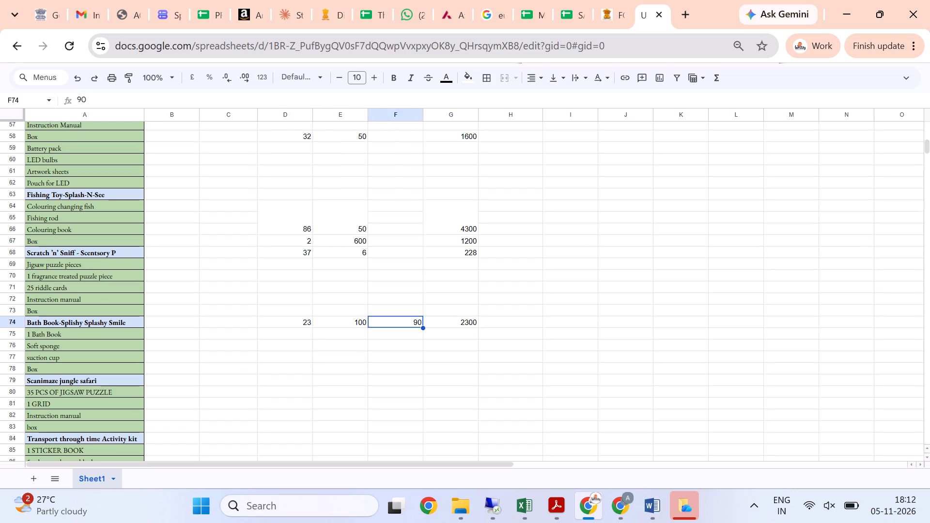
Select cell D79 in the Scanimaze jungle safari row for the quantity entry.
key("Right")
key("Down")
key("Up")
key("Left")
key("Left")
key("Left")
key("Down")
key("Down")
key("Down")
key("Down")
key("Down")
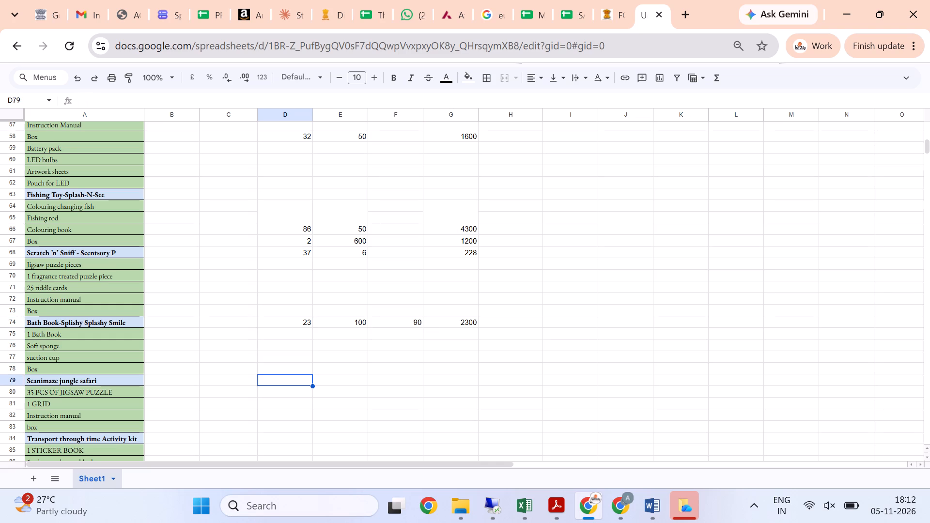
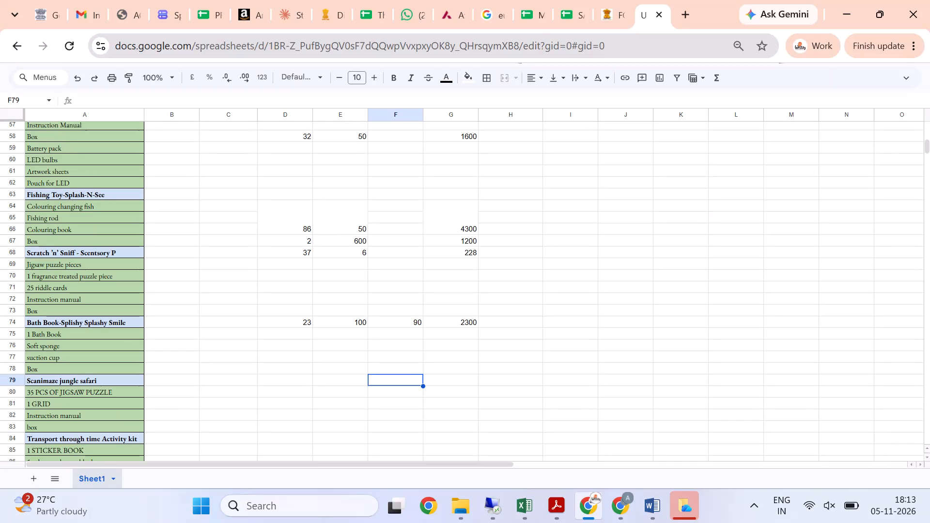
Enter 46 in F79, 2 in D79 and 26 in E79 for the Scanimaze jungle safari row.
type("46")
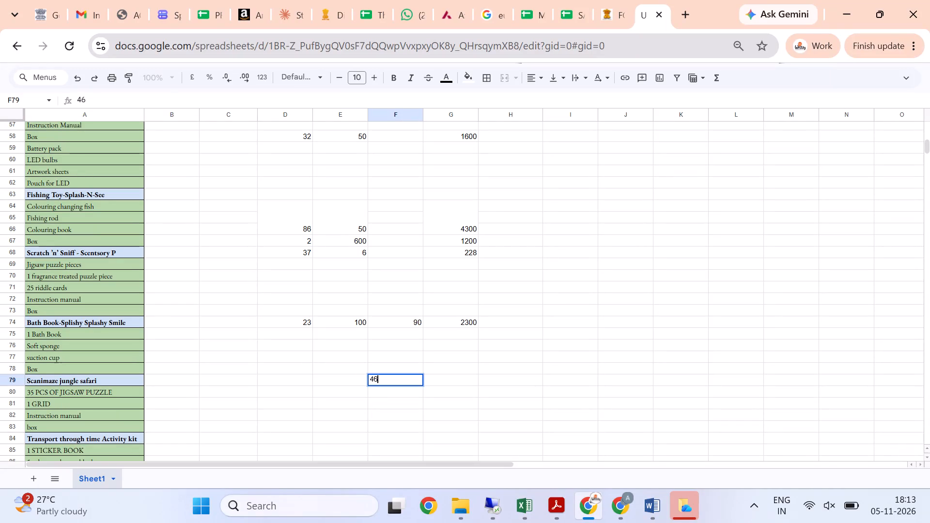
key("Down")
key("Up")
key("Left")
key("Left")
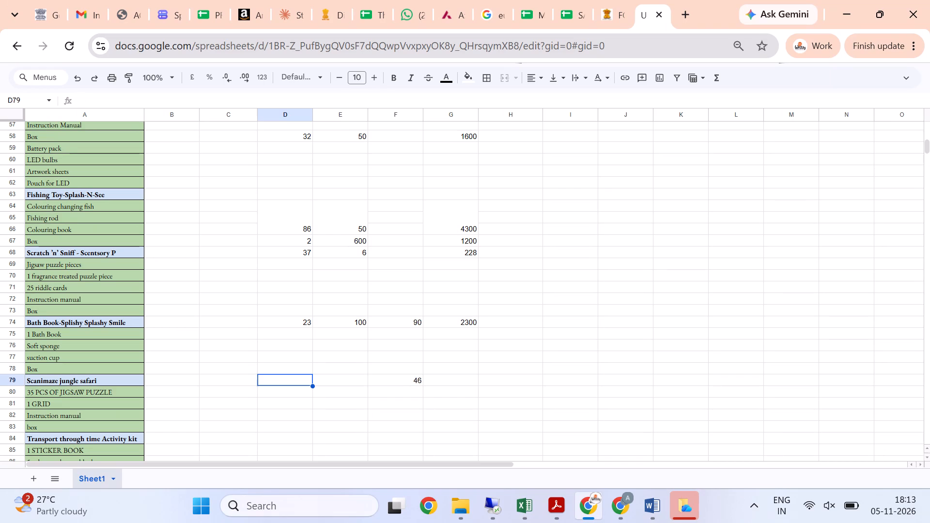
key("Right")
key("Right")
key("Right")
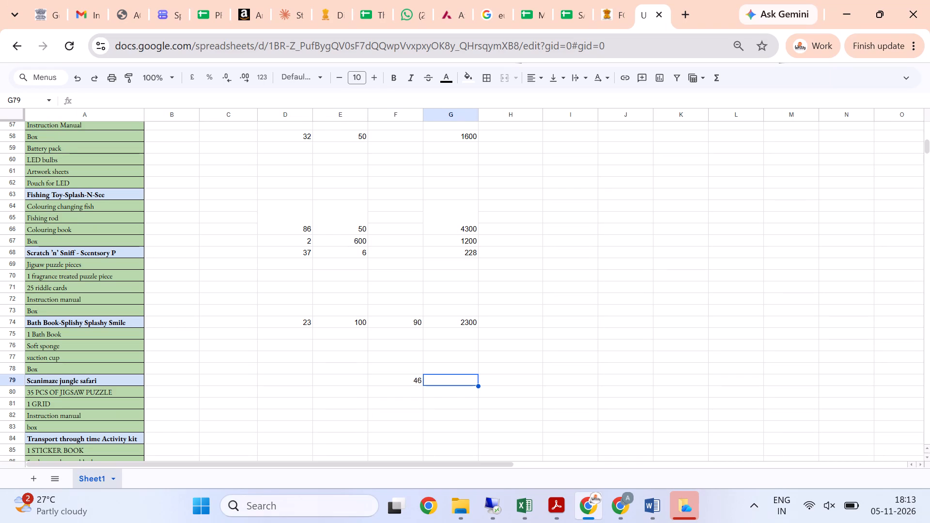
key("Left")
key("Left")
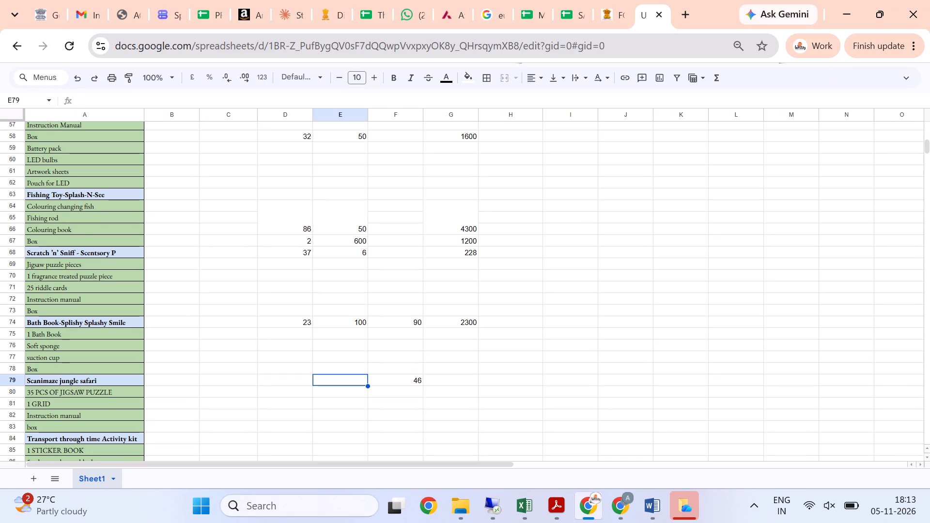
key("Left")
key("2")
key("Right")
type("26")
key("Right")
key("Right")
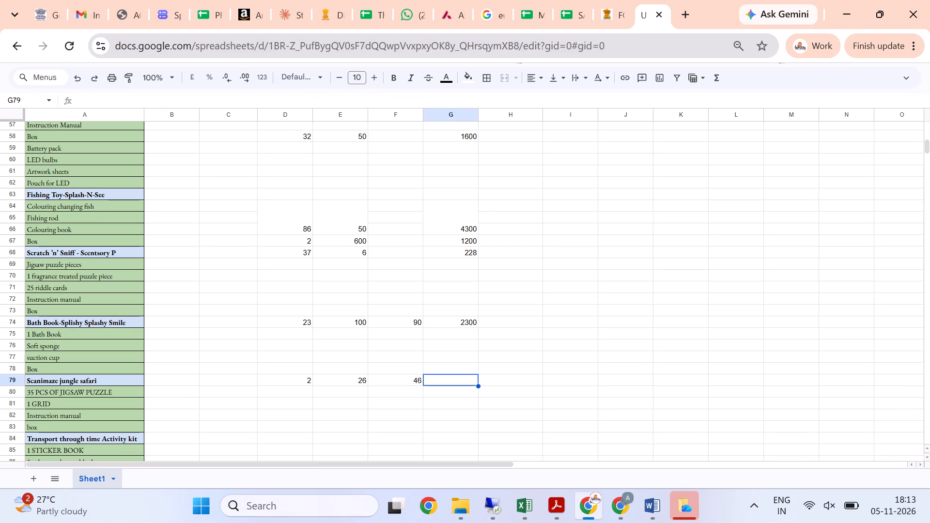
Copy the multiplication formula from G74 into G79 for the Scanimaze jungle safari row.
key("Up")
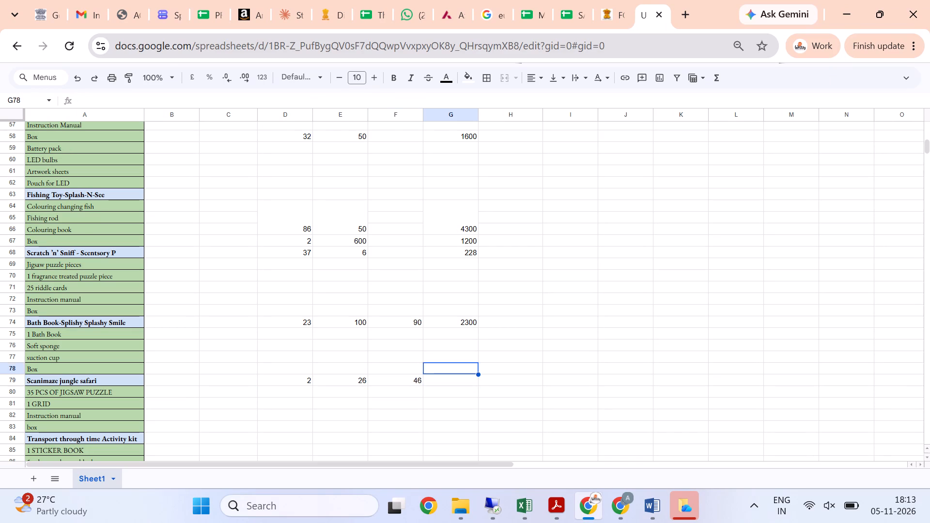
key("Up")
key("Up")
key("Up")
key("Up")
key("ctrl+c")
key("Down")
key("Down")
key("Down")
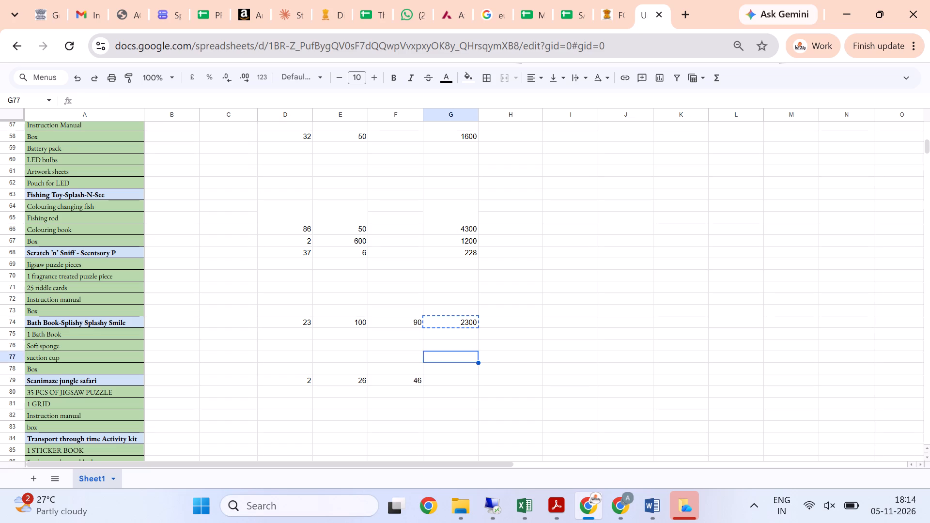
key("Down")
key("Down")
key("ctrl+v")
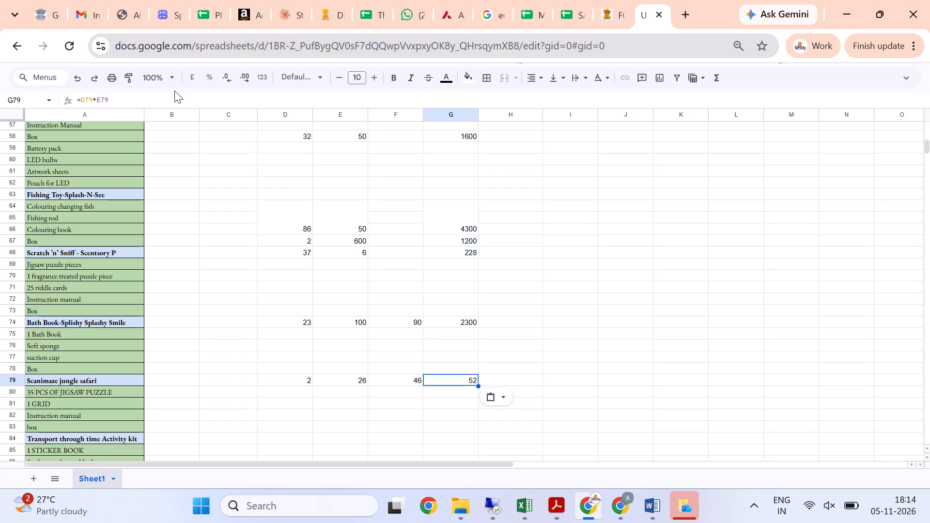
Extend the Scanimaze jungle safari total formula in G79 to =D79*E79+41.
left_click(174, 91)
left_click(173, 99)
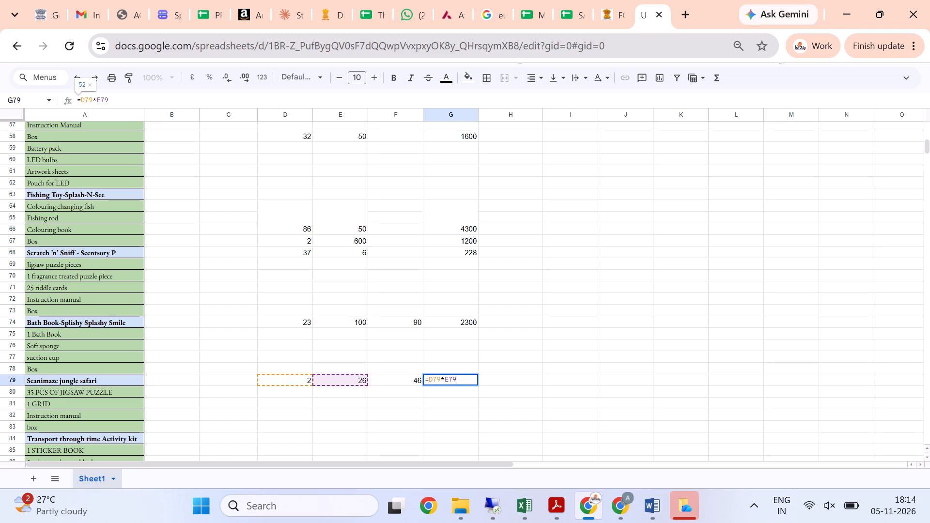
key("shift+plus")
key("3")
key("BackSpace")
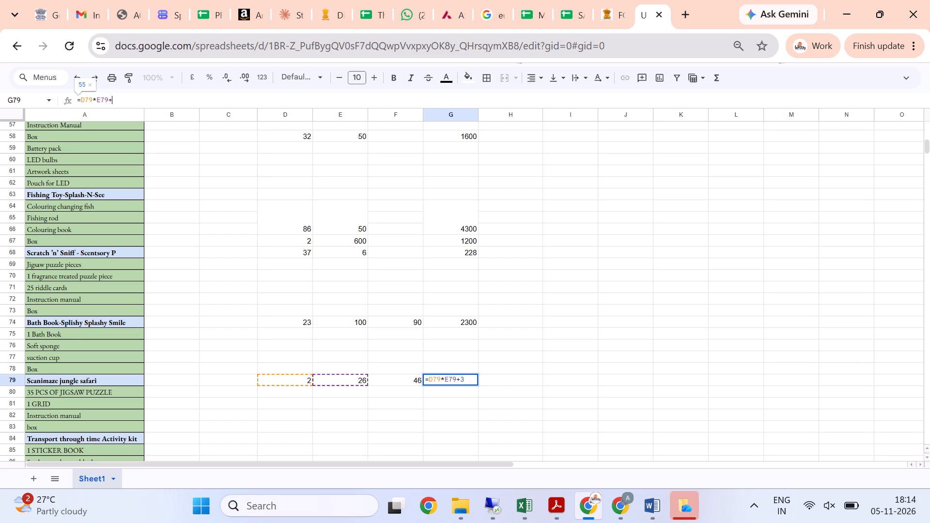
type("41")
key("Return")
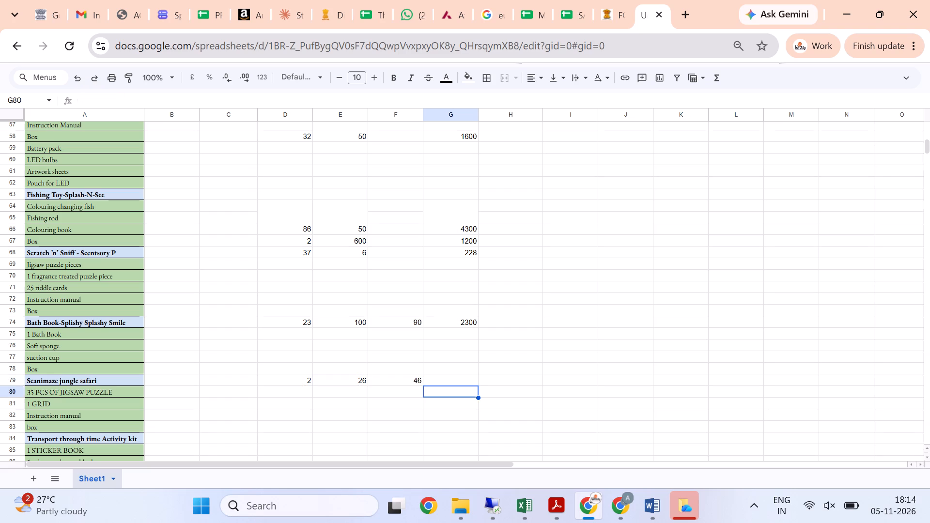
Enter 20 in F84 for the Transport through time Activity kit row.
key("Down")
key("Up")
key("Up")
key("Down")
key("Down")
key("Down")
key("Down")
key("Down")
key("Down")
key("Down")
key("Down")
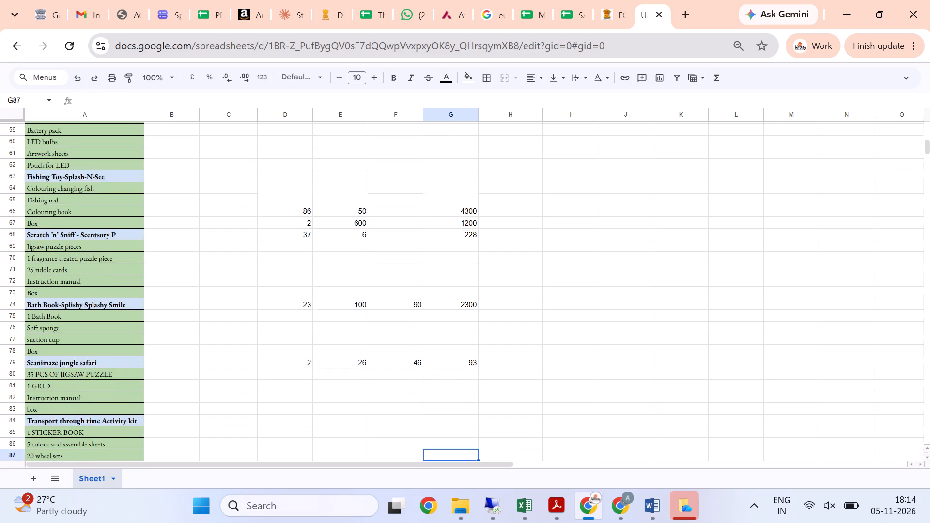
key("Down")
key("Down")
key("Down")
key("Down")
key("Down")
key("Down")
key("Up")
key("Up")
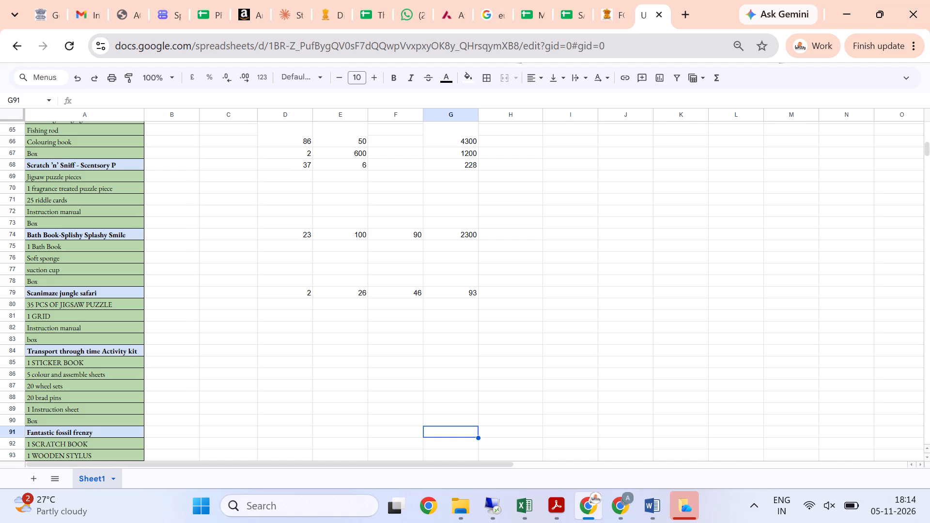
key("Up")
key("Up")
key("Up")
key("Up")
key("Up")
key("Up")
key("Up")
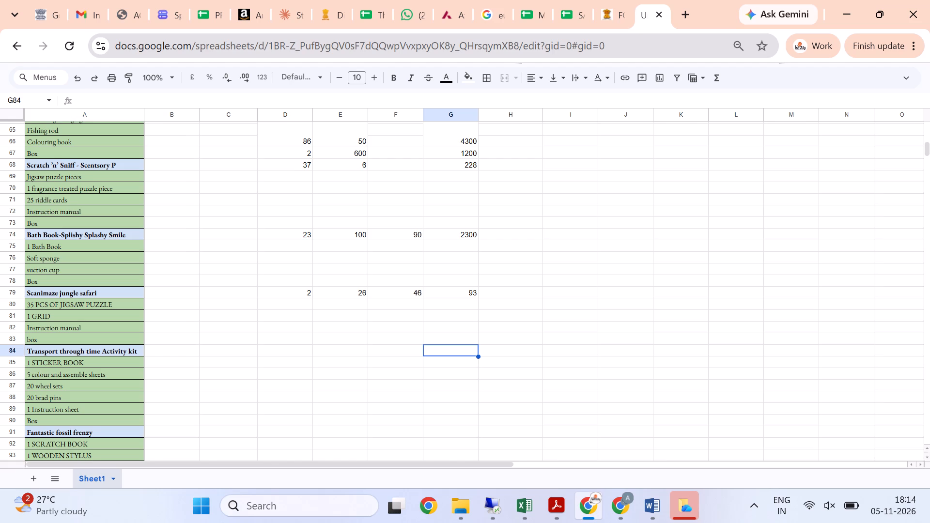
key("Left")
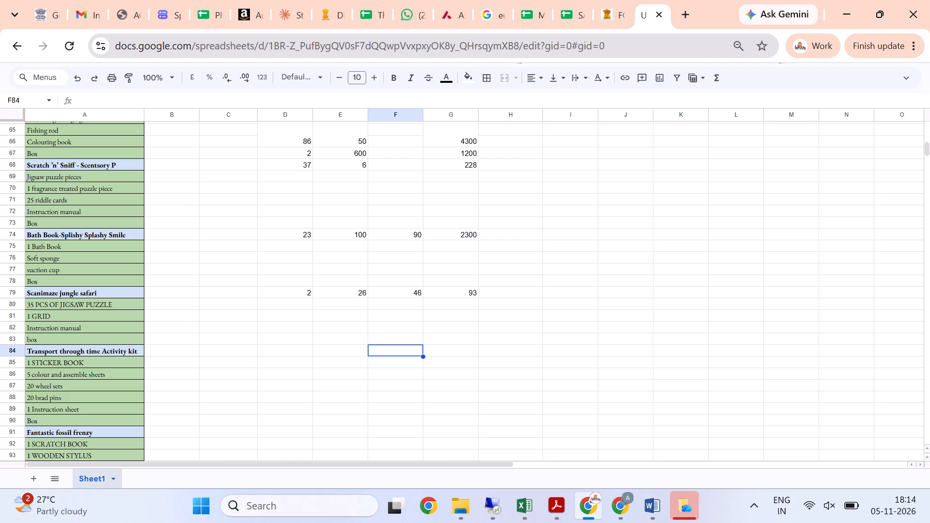
type("20")
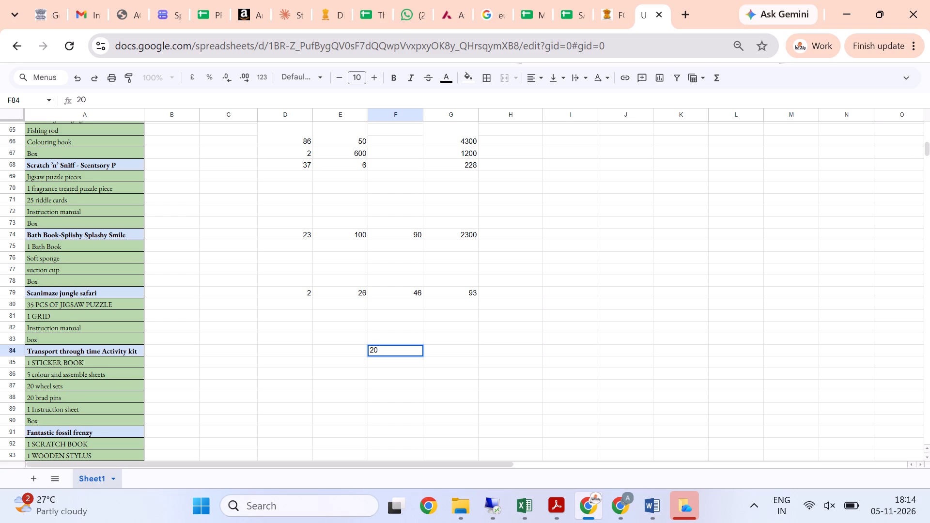
Enter 211 in F90 for the Box component of the Transport through time Activity kit.
key("Down")
key("Down")
key("Down")
key("Down")
key("Down")
key("Down")
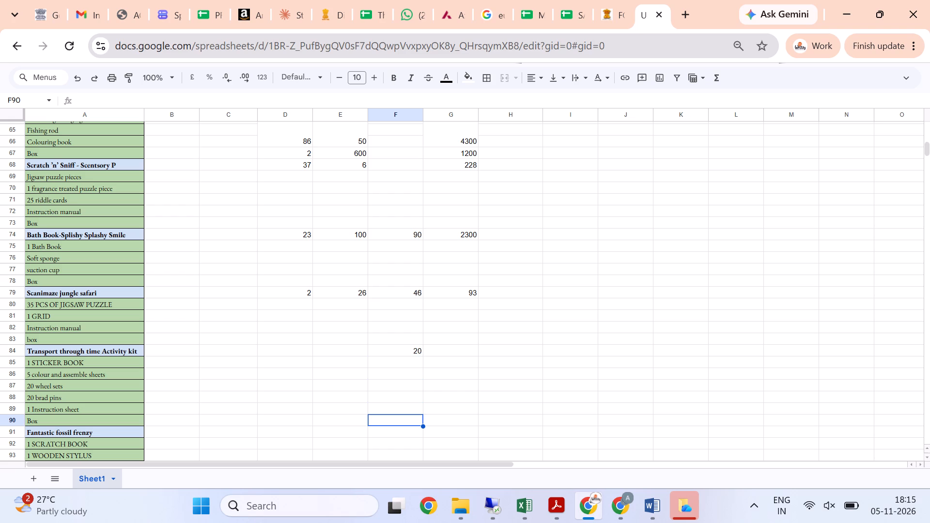
type("211")
key("Return")
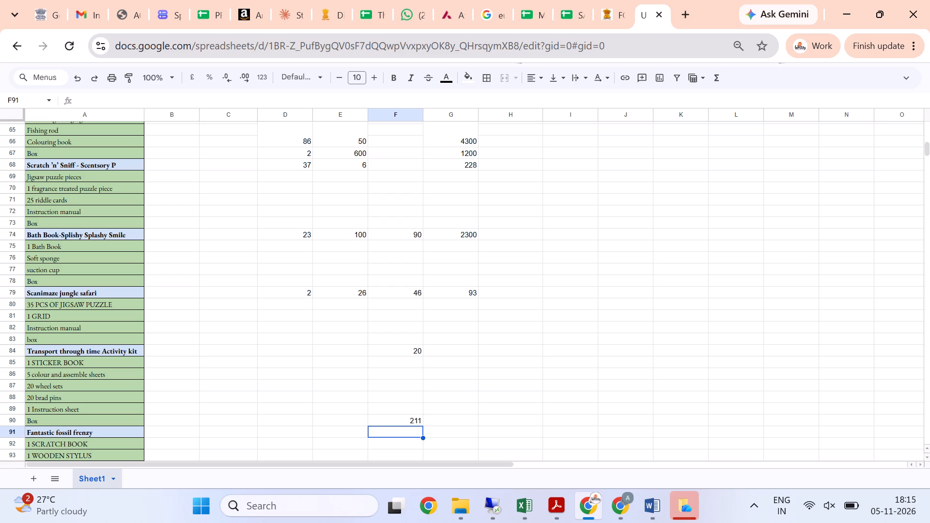
key("Up")
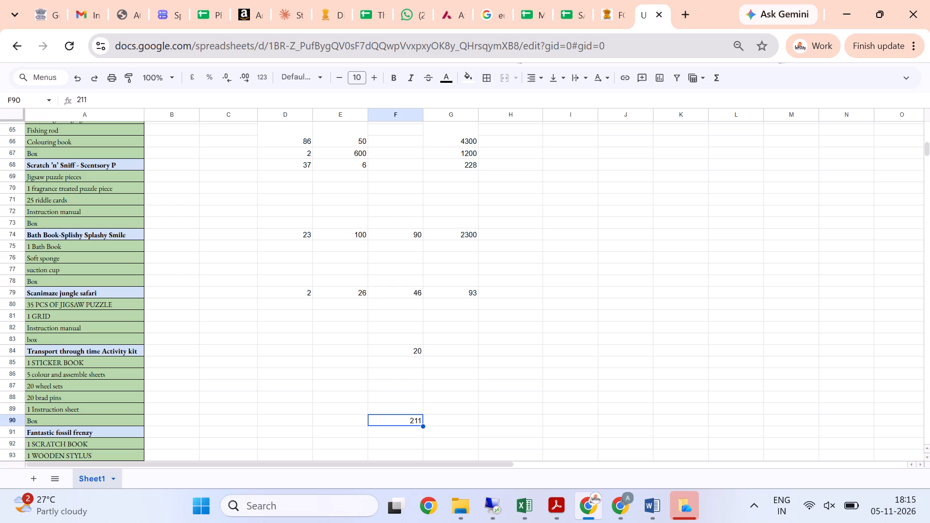
Review the quantities and totals entered for the products and components throughout the list.
scroll(173, 99, "up", 4)
scroll(436, 265, "up", 13)
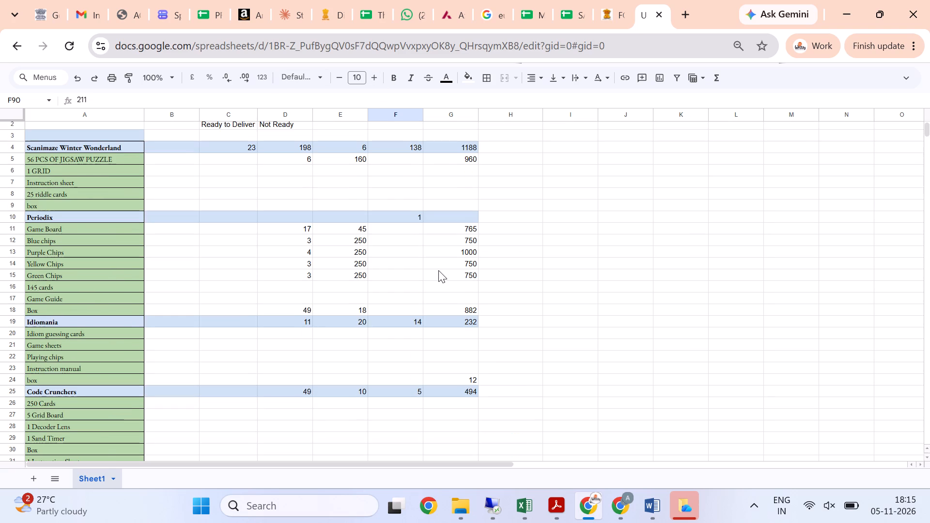
scroll(438, 269, "up", 1)
scroll(438, 269, "down", 13)
scroll(435, 265, "up", 9)
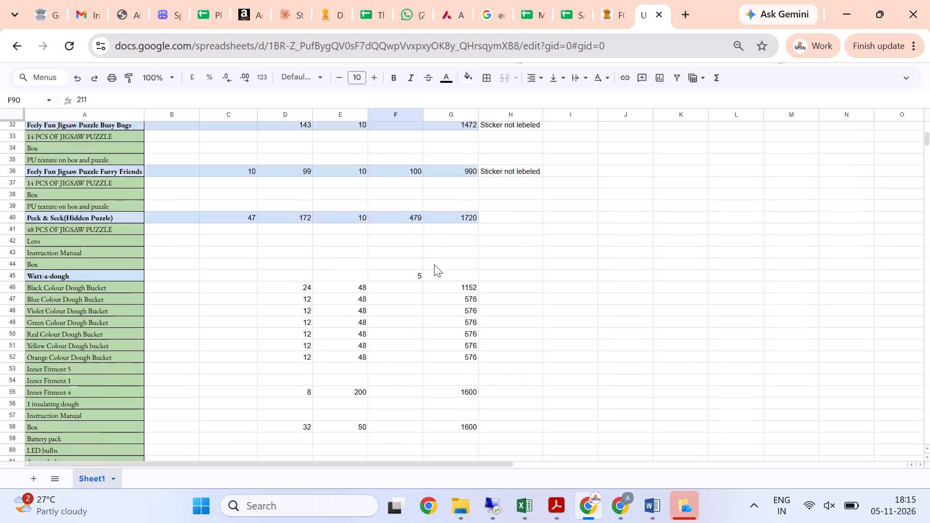
scroll(434, 264, "up", 6)
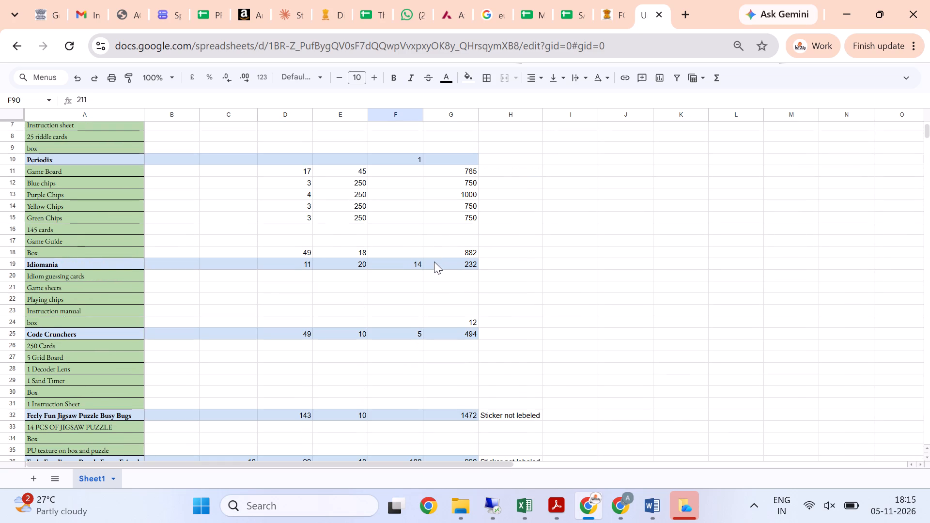
scroll(434, 261, "down", 14)
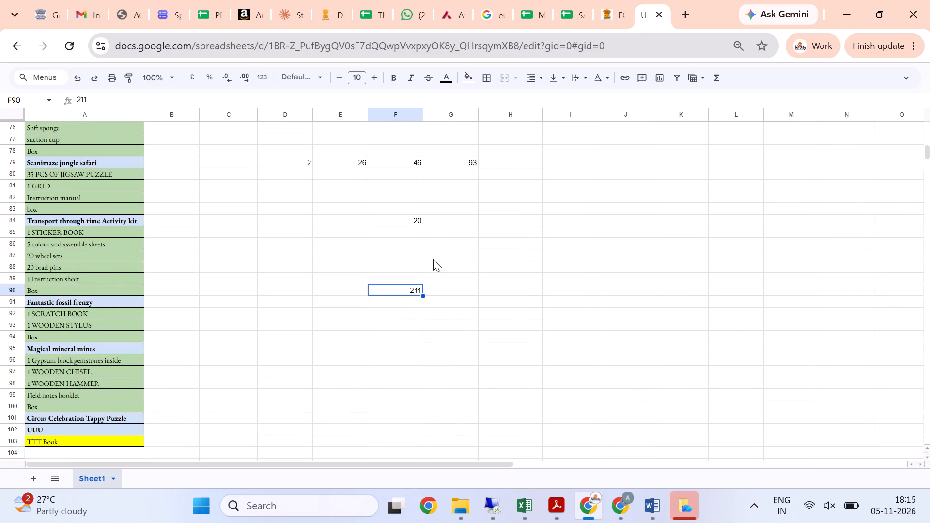
scroll(387, 234, "up", 1)
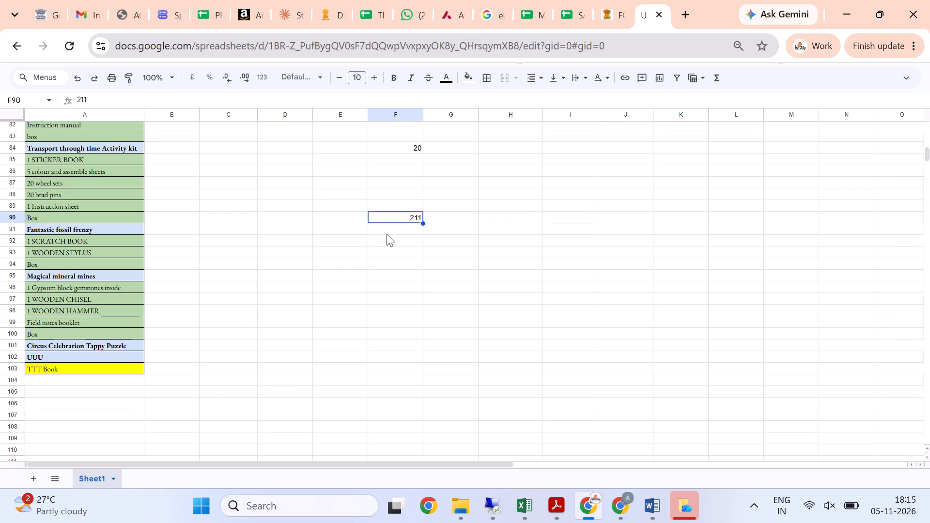
scroll(391, 233, "up", 1)
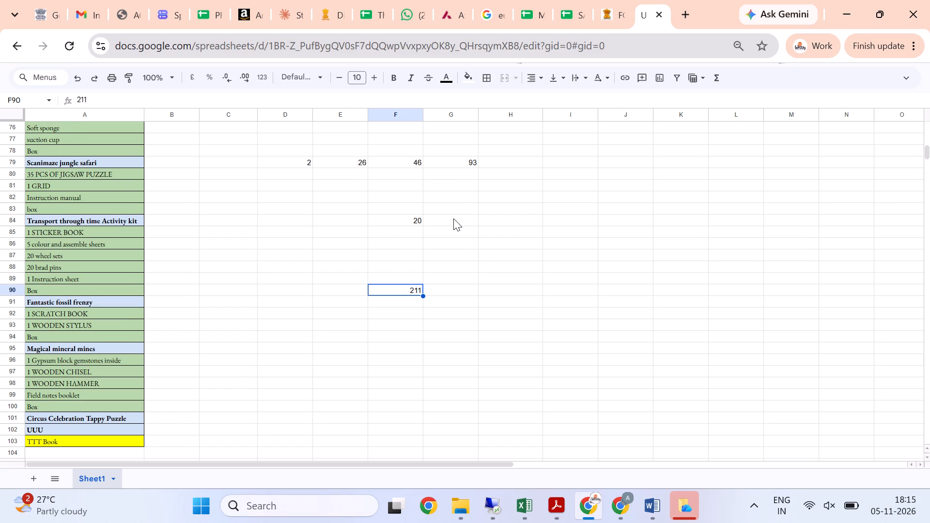
Enter a total of 251 in G84 for the Transport through time Activity kit row.
left_click(453, 218)
scroll(456, 261, "up", 2)
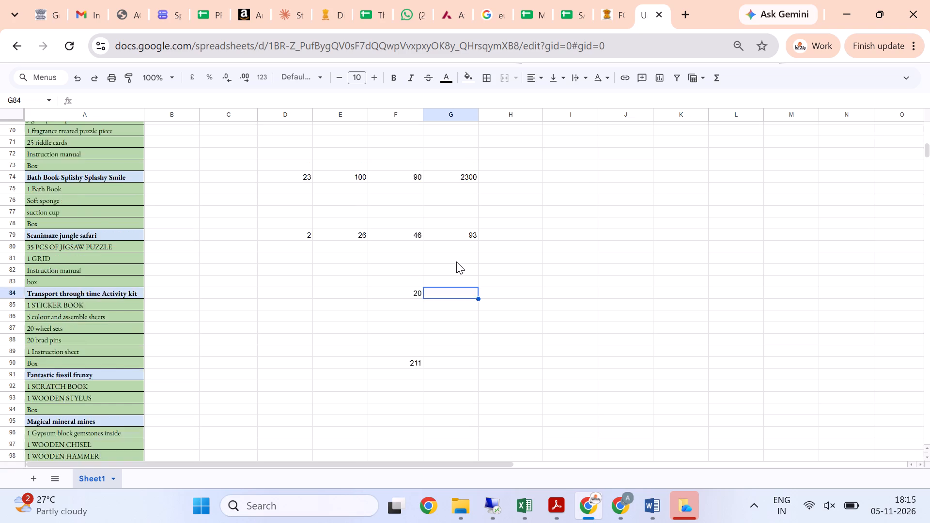
scroll(456, 261, "up", 8)
scroll(456, 261, "down", 9)
scroll(456, 261, "up", 8)
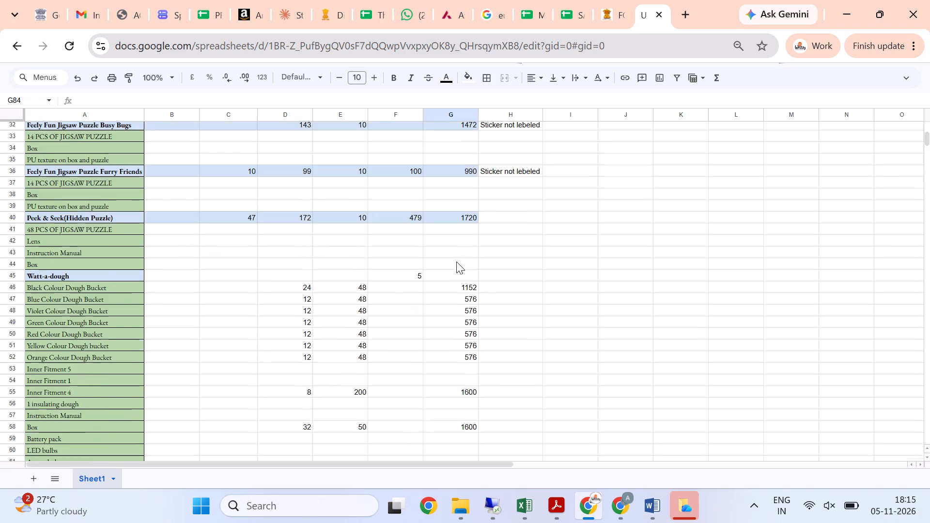
scroll(456, 261, "up", 2)
scroll(456, 261, "down", 10)
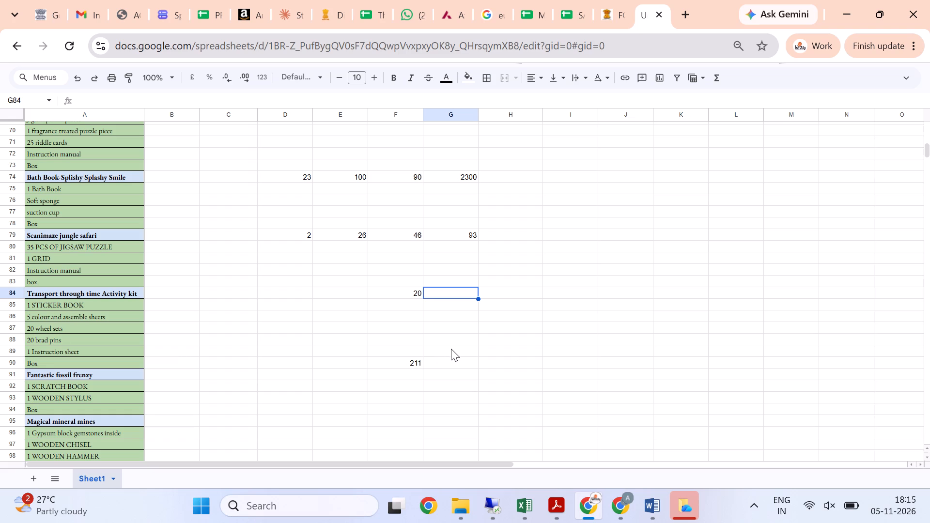
scroll(472, 343, "up", 9)
scroll(474, 340, "down", 11)
scroll(474, 331, "up", 1)
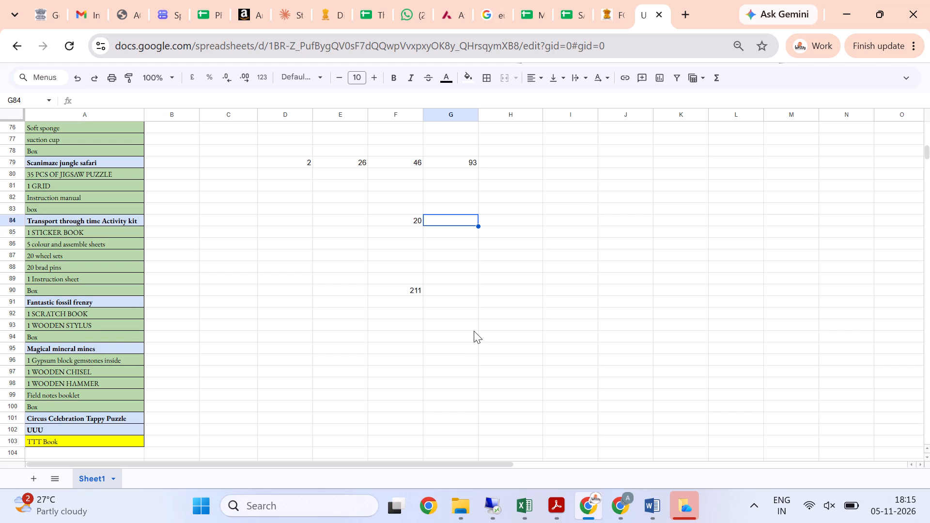
key("2")
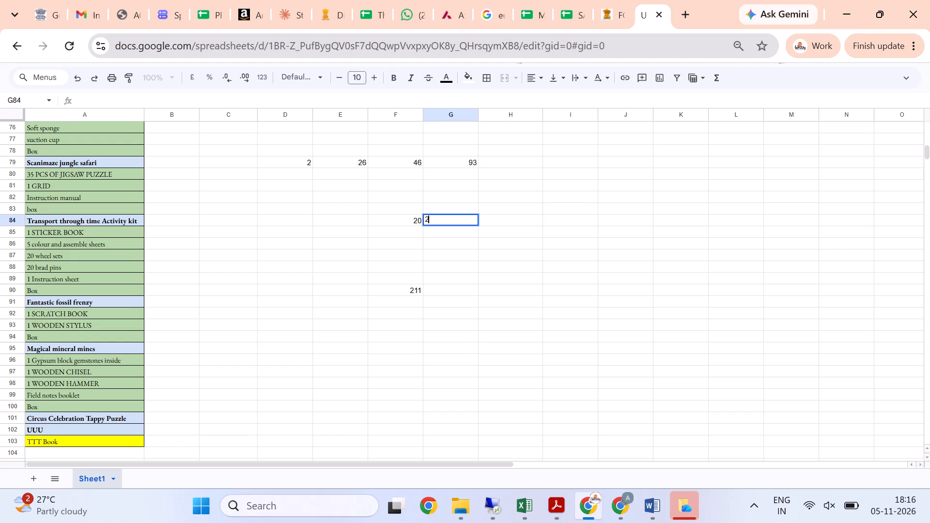
type("51")
key("Down")
key("Up")
Enter the note "Chnge the Box" in H84 for the Transport through time Activity kit row.
key("Right")
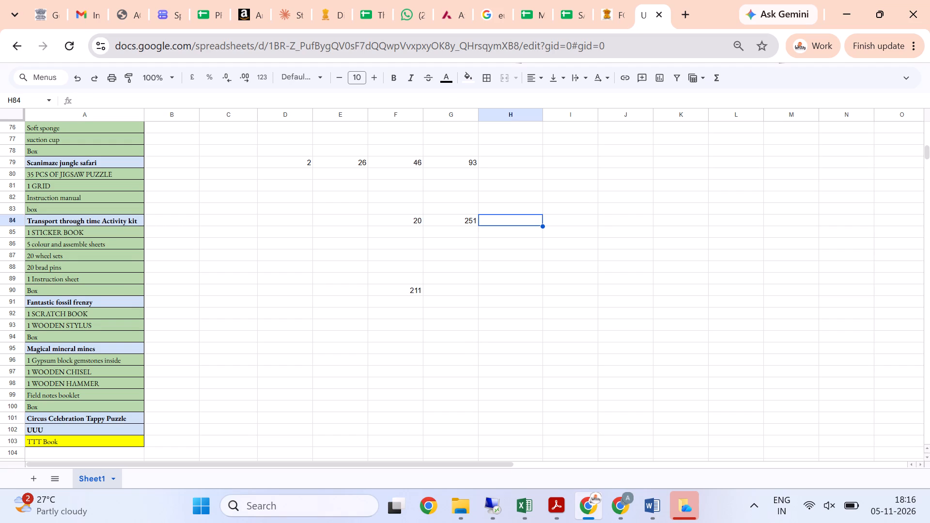
type("Chnge the Box")
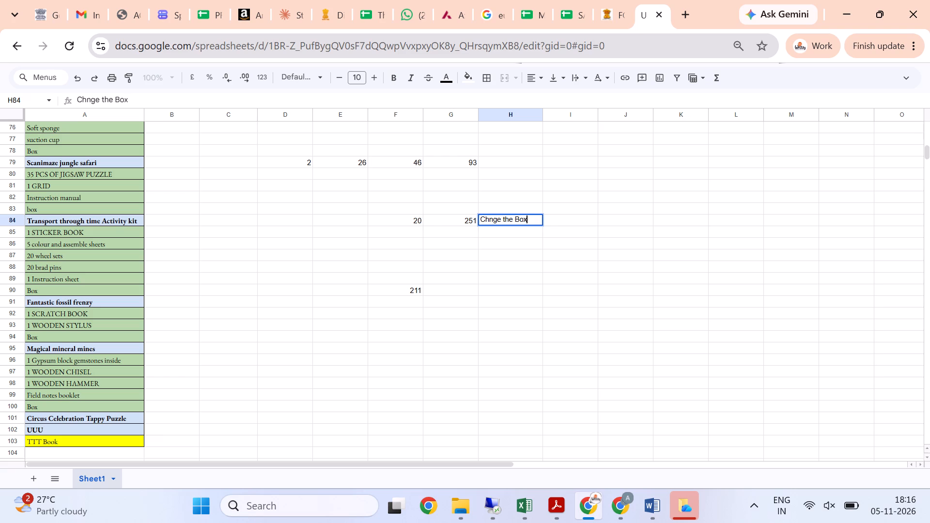
key("Return")
key("Down")
key("Up")
key("Up")
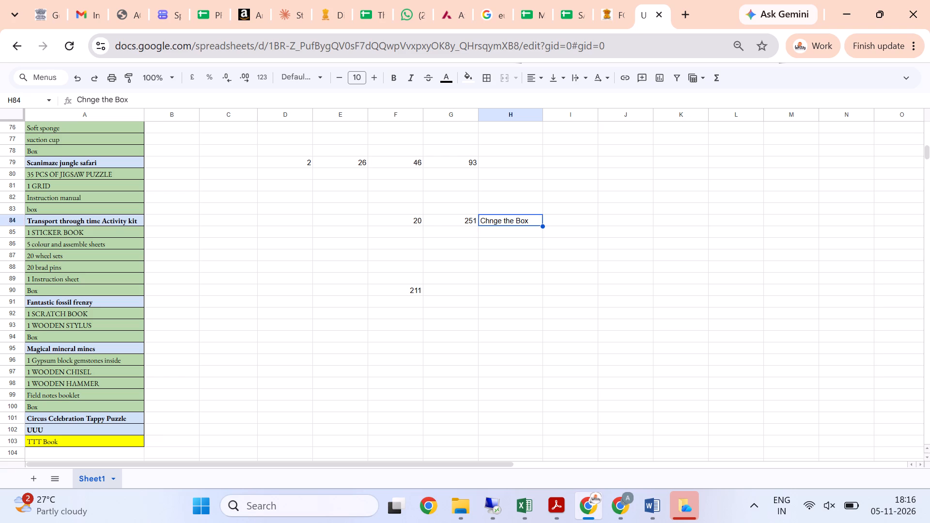
Enter a total of 113 in G95 for the Magical mineral mines row.
key("Down")
key("Down")
key("Down")
key("Down")
key("Down")
key("Down")
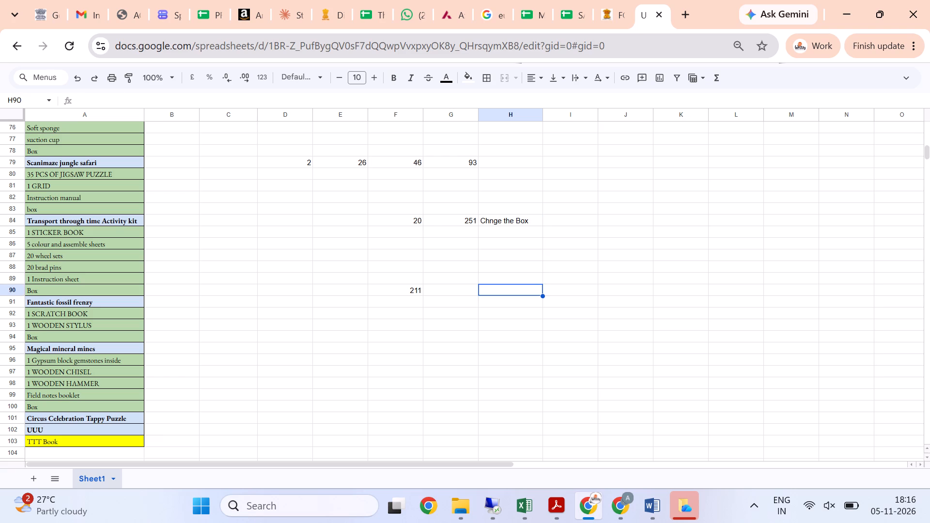
key("Down")
key("Down")
key("Left")
key("Up")
key("Left")
key("Left")
key("Left")
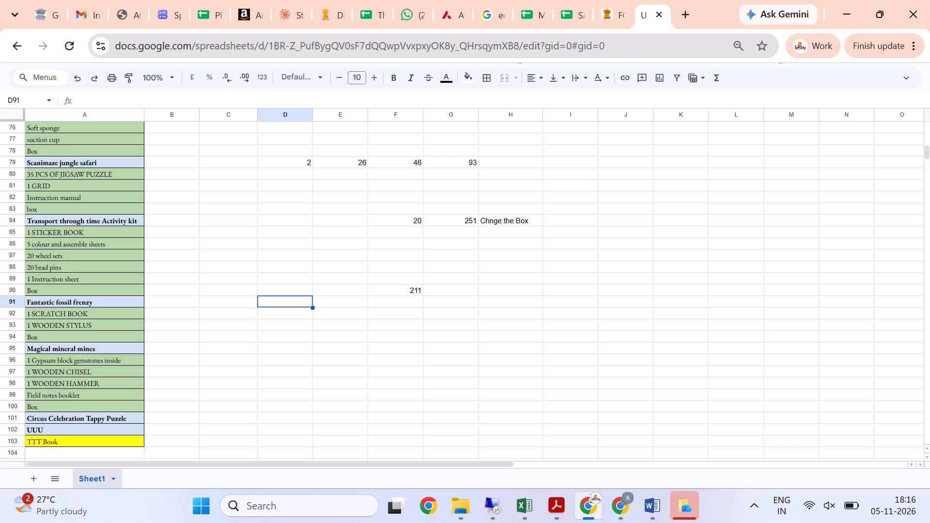
key("Down")
key("Down")
key("Down")
key("Down")
key("Down")
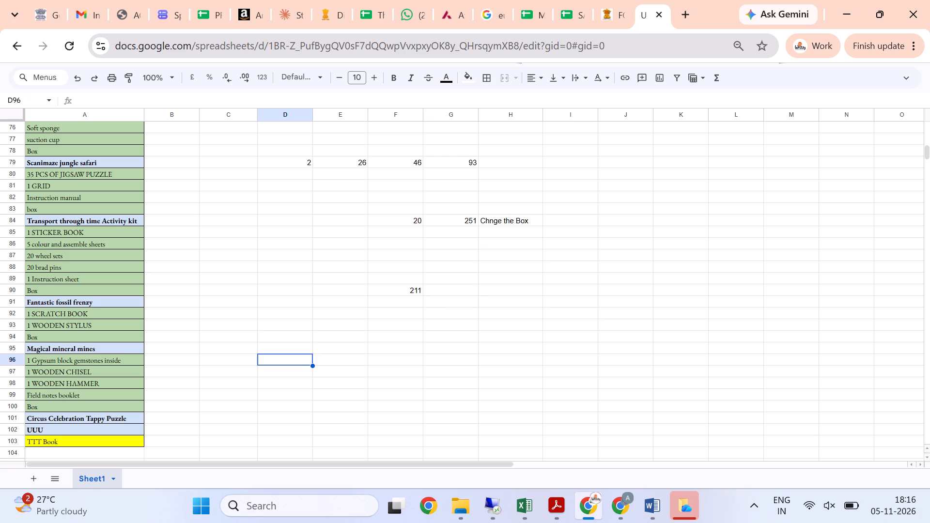
key("Up")
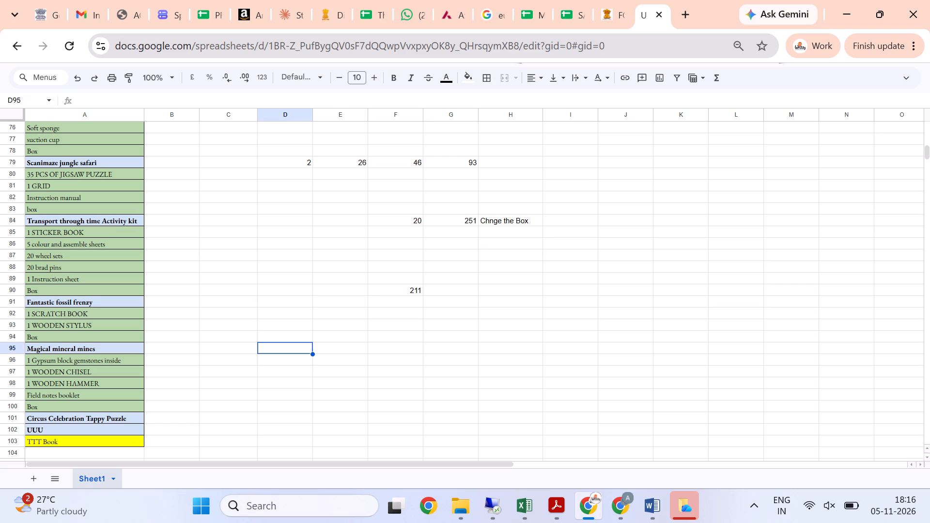
key("Right")
key("Right")
key("Right")
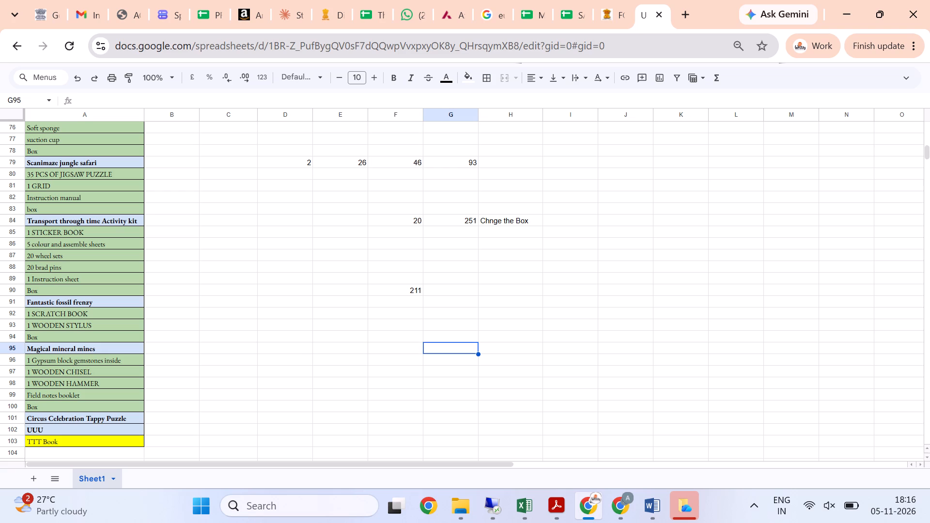
type("113")
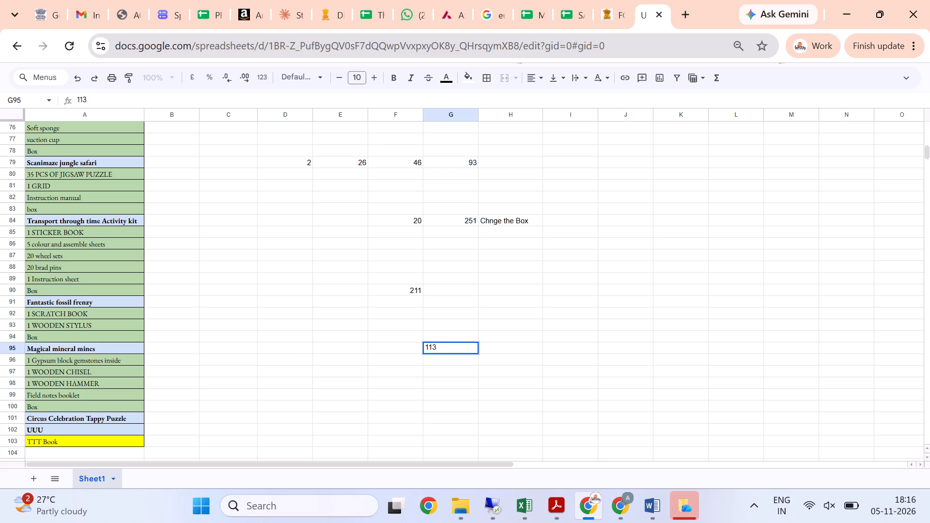
key("Down")
Review the Ready to Deliver and Not Ready quantities for the products from Scanimaze Winter Wonderland down to Watt-a-dough.
key("Down")
key("Down")
key("Down")
key("Down")
key("Down")
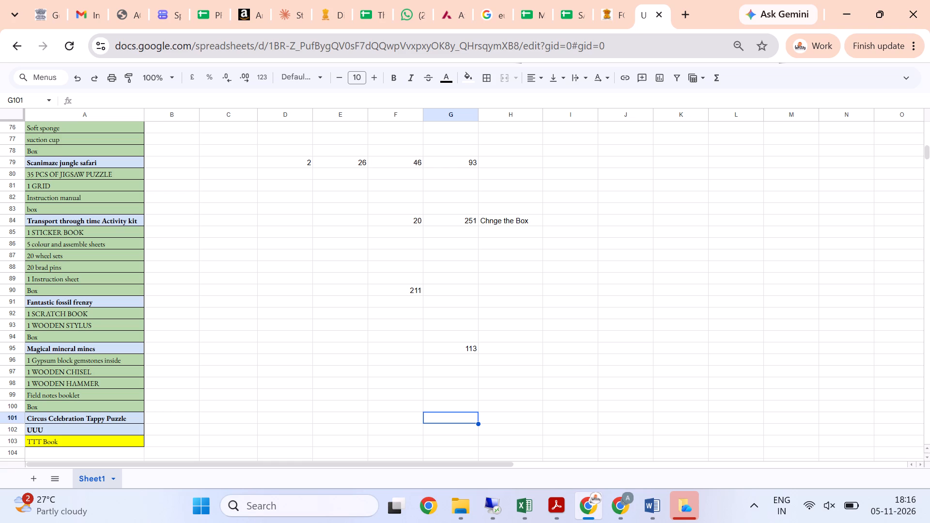
key("Left")
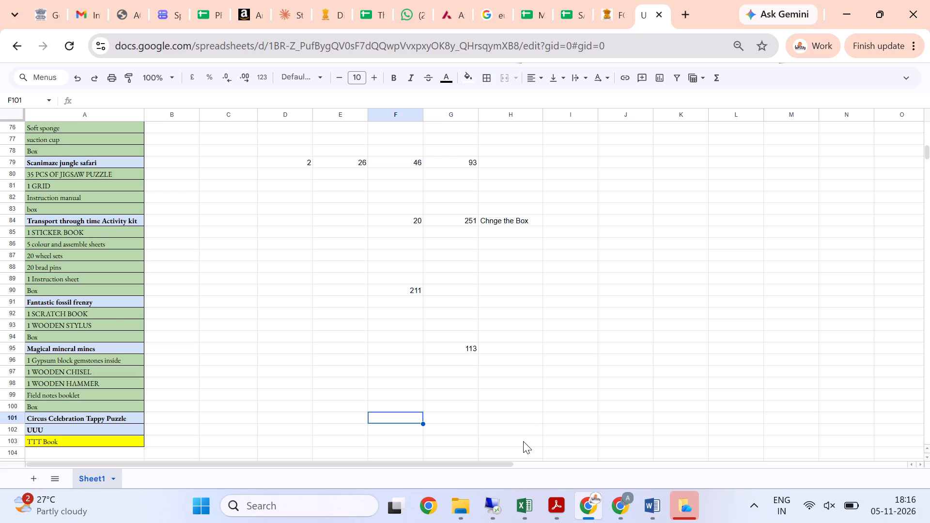
scroll(383, 294, "up", 16)
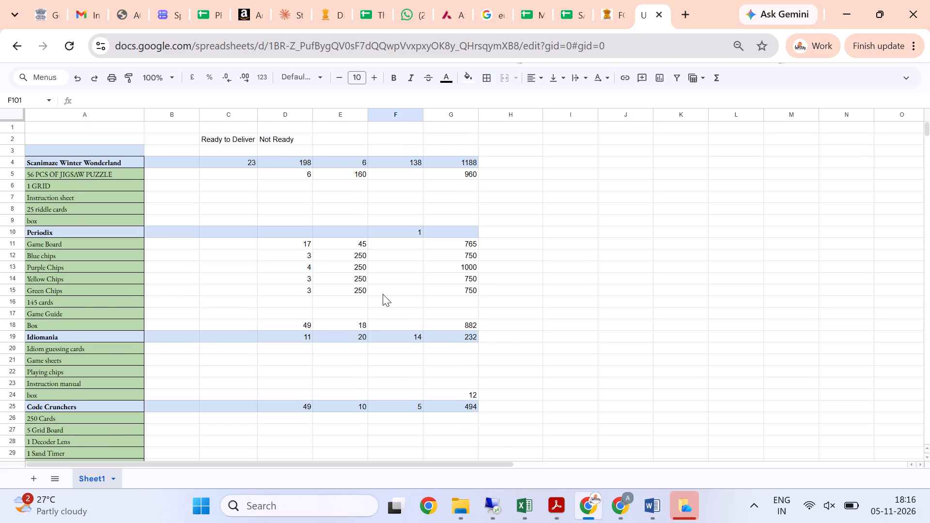
scroll(383, 294, "down", 3)
scroll(383, 294, "up", 4)
scroll(383, 294, "down", 2)
scroll(383, 294, "up", 2)
scroll(383, 294, "down", 3)
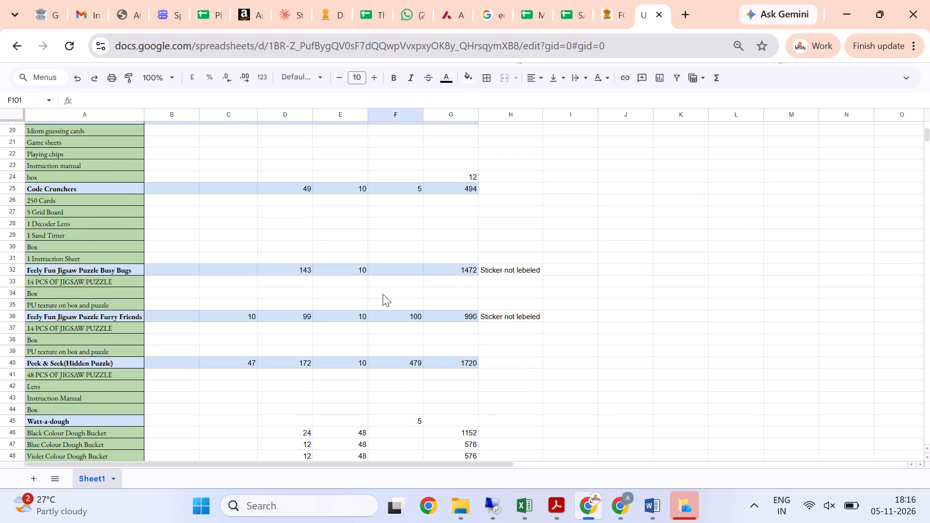
scroll(383, 294, "down", 1)
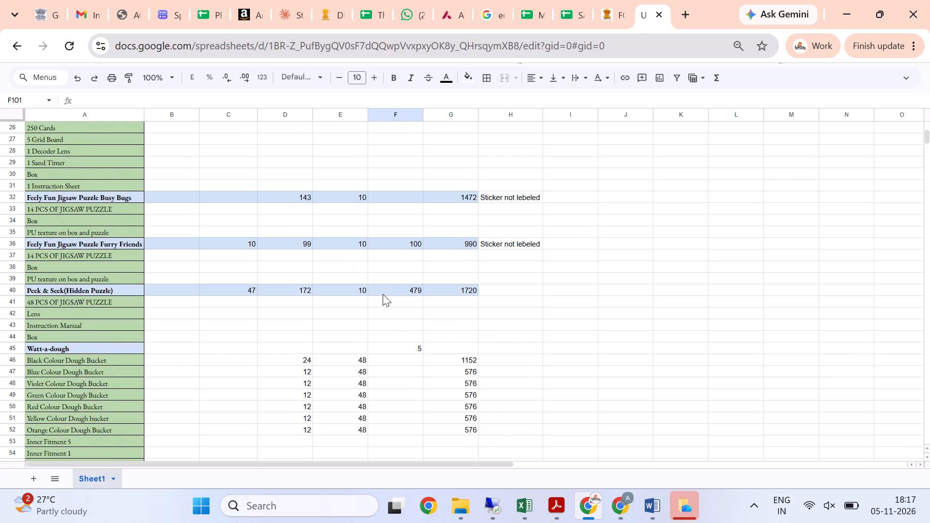
scroll(383, 294, "down", 2)
scroll(383, 294, "up", 1)
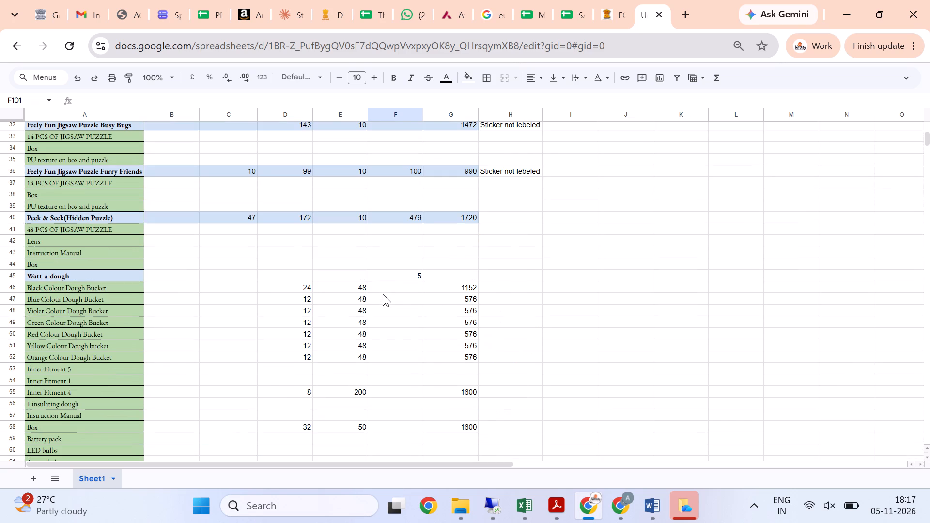
Move the Watt-a-dough quantity of 5 from F45 to C45 in the Ready to Deliver column.
left_click(411, 275)
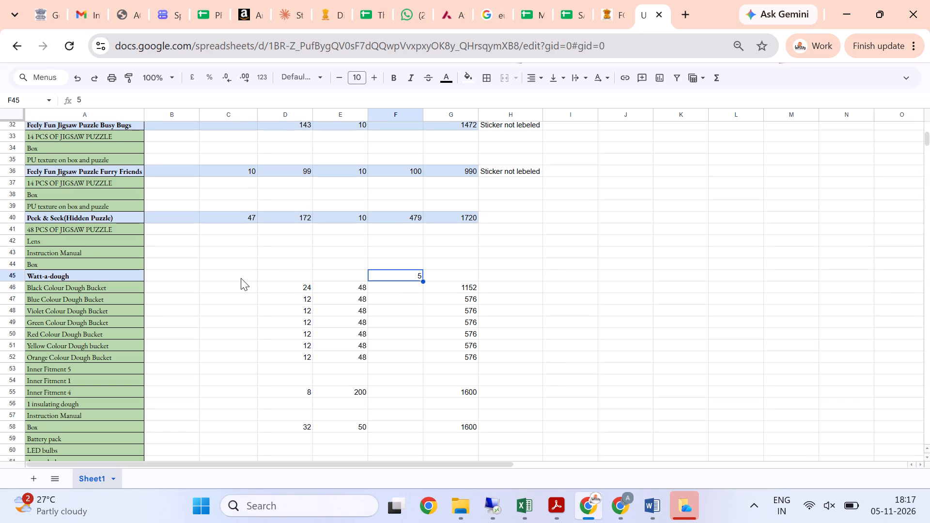
left_click(241, 278)
key("5")
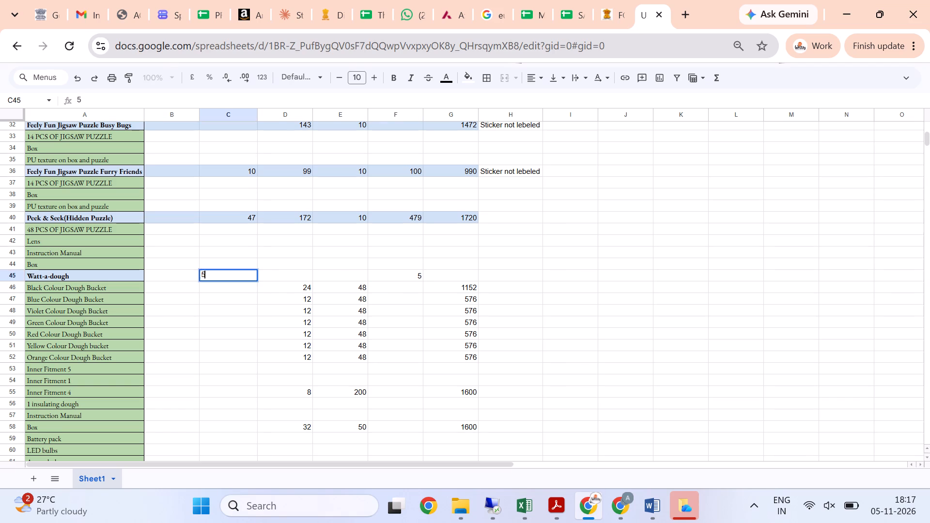
key("Down")
key("Up")
key("Right")
key("Right")
key("Right")
key("Delete")
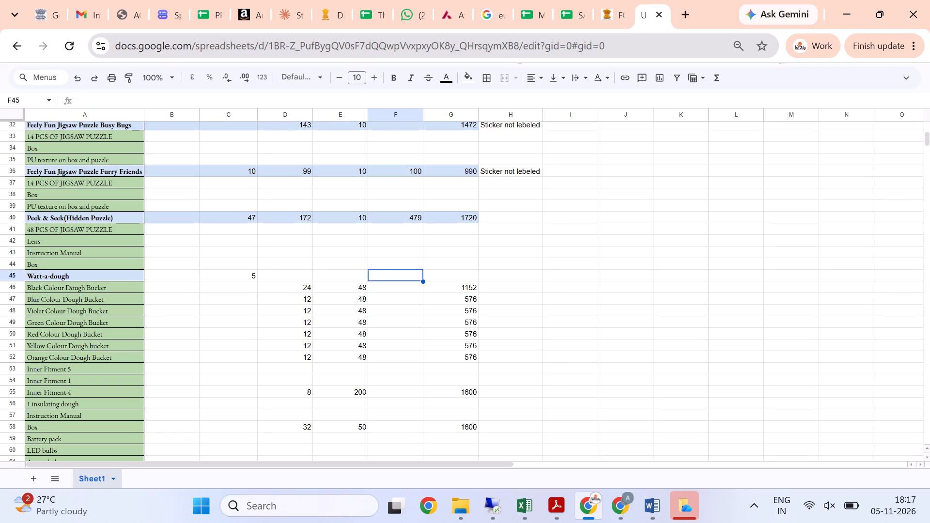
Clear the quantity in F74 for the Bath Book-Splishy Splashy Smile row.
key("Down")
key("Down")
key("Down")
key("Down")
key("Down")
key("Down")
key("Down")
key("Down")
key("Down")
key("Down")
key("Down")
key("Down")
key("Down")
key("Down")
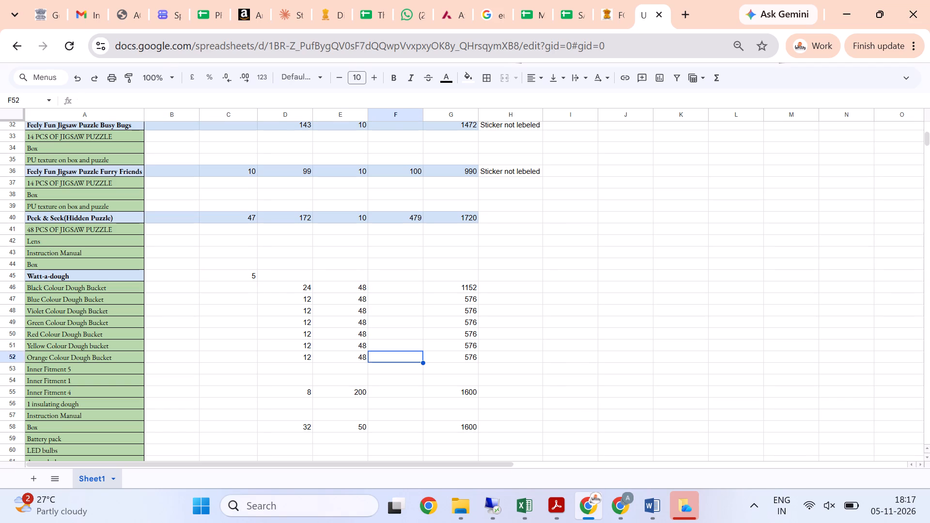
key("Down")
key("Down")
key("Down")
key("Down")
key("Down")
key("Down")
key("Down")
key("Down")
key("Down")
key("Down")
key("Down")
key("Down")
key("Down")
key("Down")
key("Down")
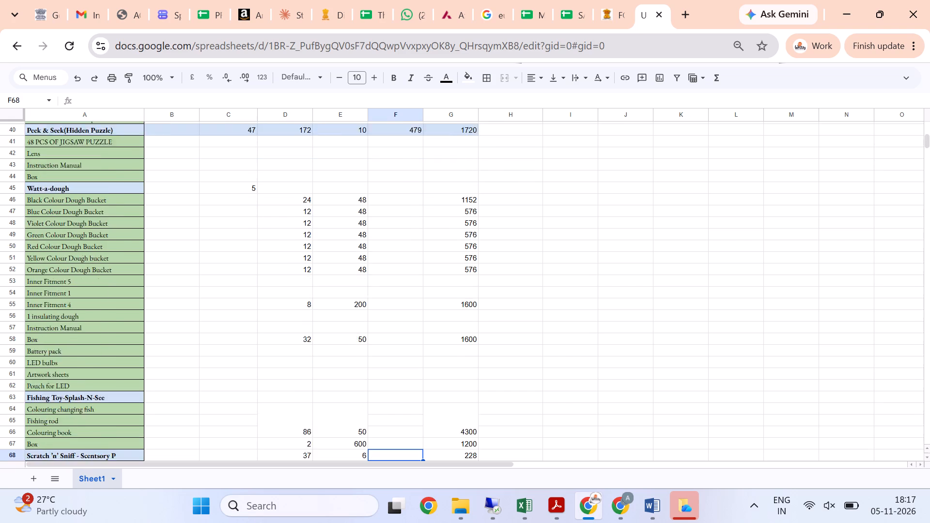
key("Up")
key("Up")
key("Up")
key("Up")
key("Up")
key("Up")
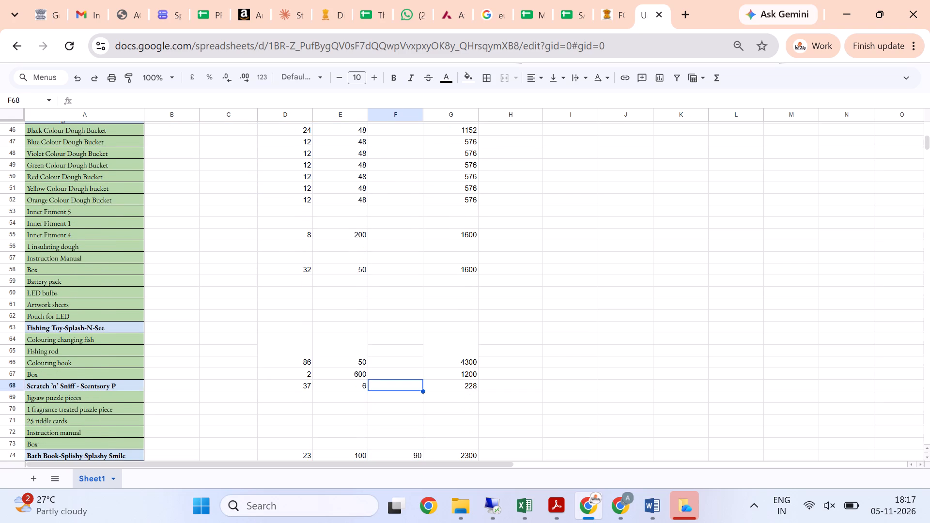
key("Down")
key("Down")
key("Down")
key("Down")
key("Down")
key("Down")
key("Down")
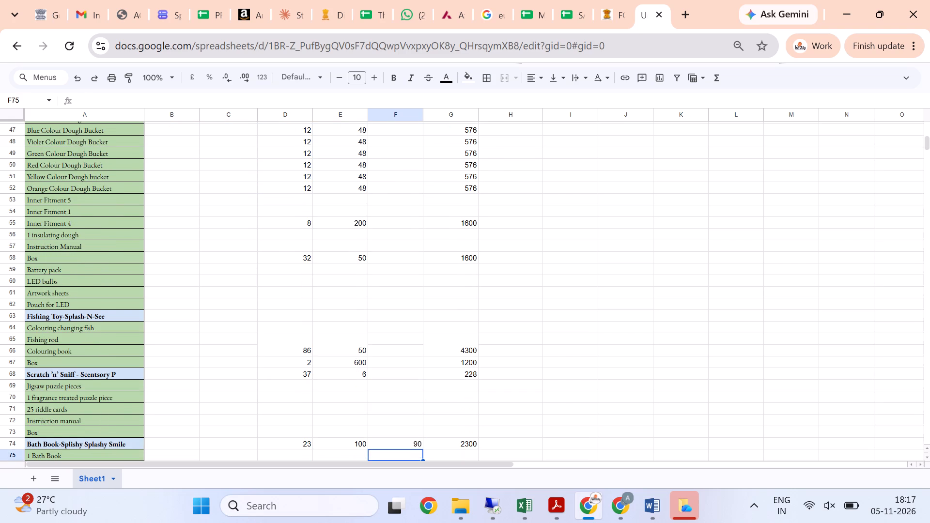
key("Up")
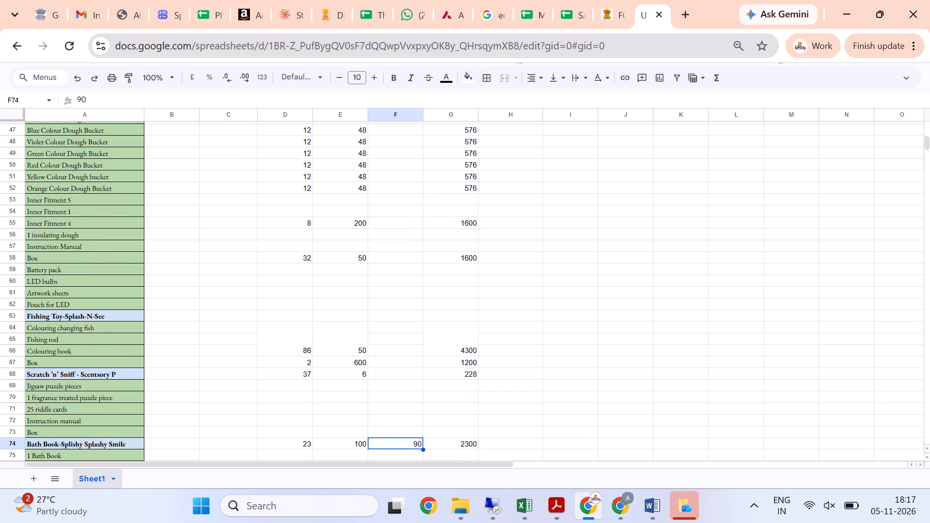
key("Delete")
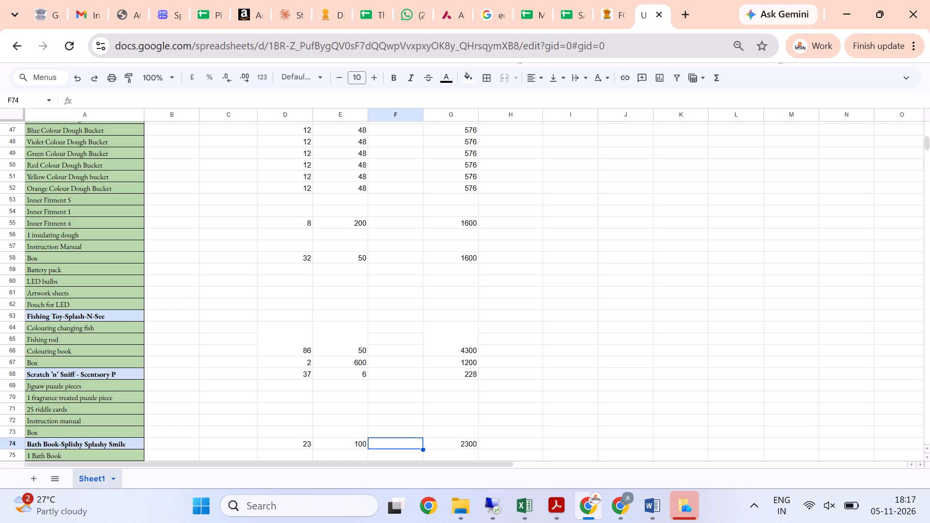
Enter 90 in C74 under Ready to Deliver for the Bath Book-Splishy Splashy Smile row.
key("Left")
key("Left")
key("Left")
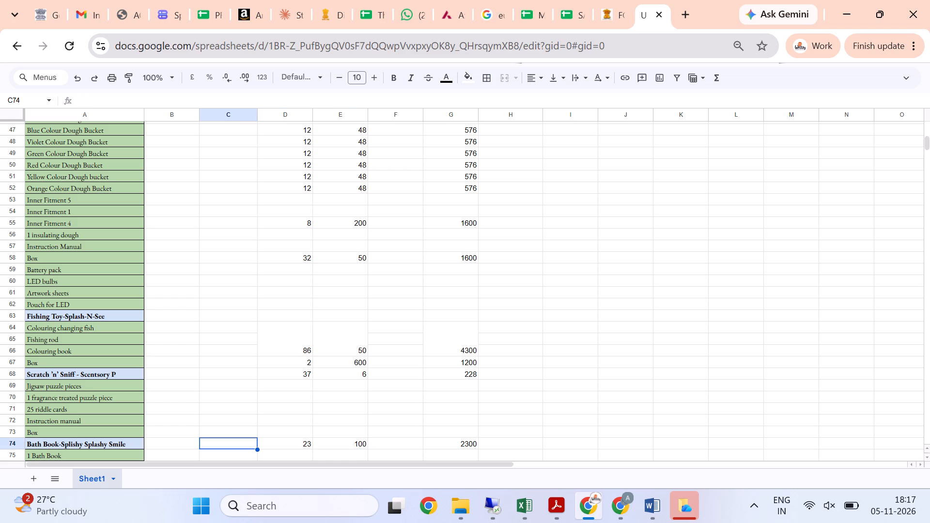
type("90")
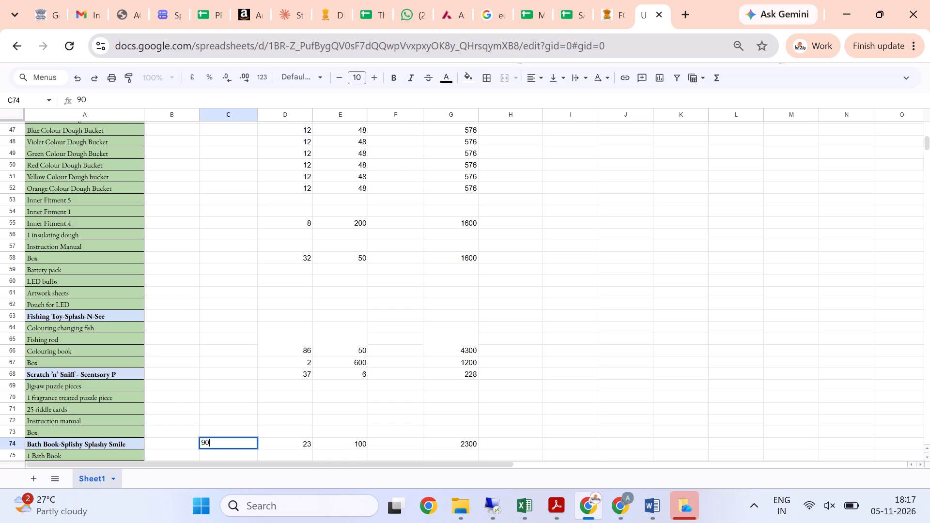
scroll(348, 237, "up", 18)
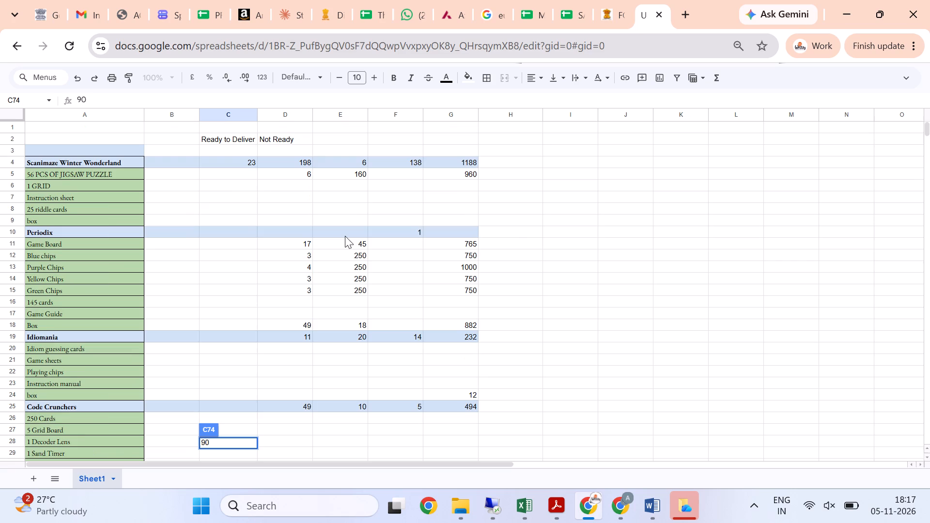
scroll(345, 236, "down", 13)
scroll(345, 236, "up", 2)
scroll(345, 236, "down", 1)
scroll(345, 236, "up", 2)
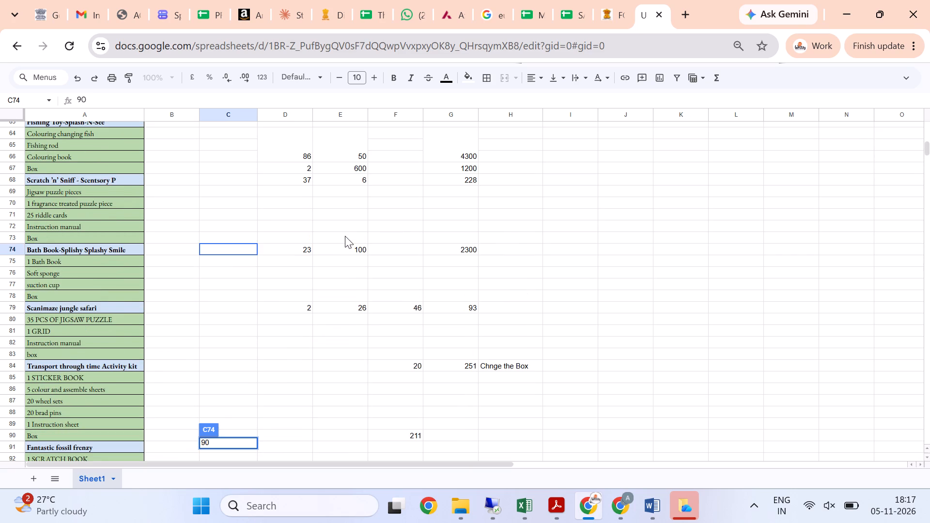
Enter 90 in F74 for the Bath Book-Splishy Splashy Smile row.
left_click(408, 251)
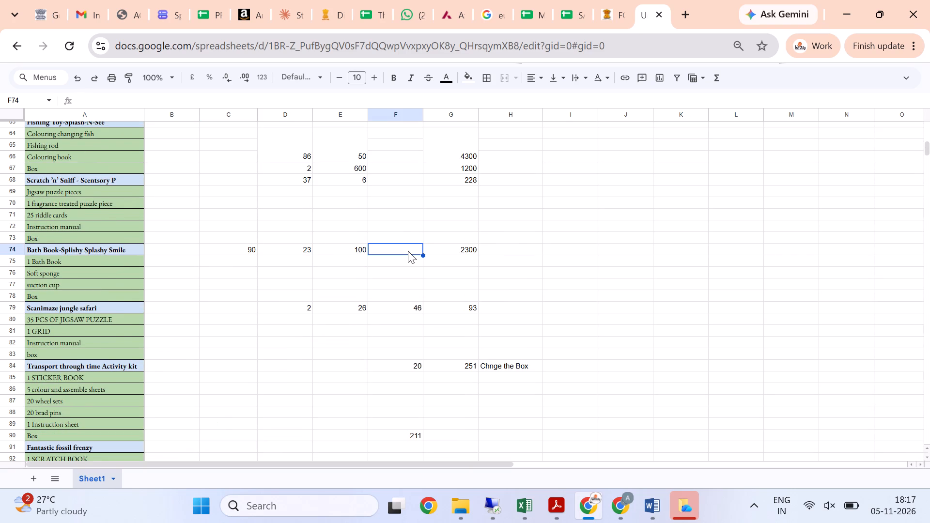
type("90")
key("Return")
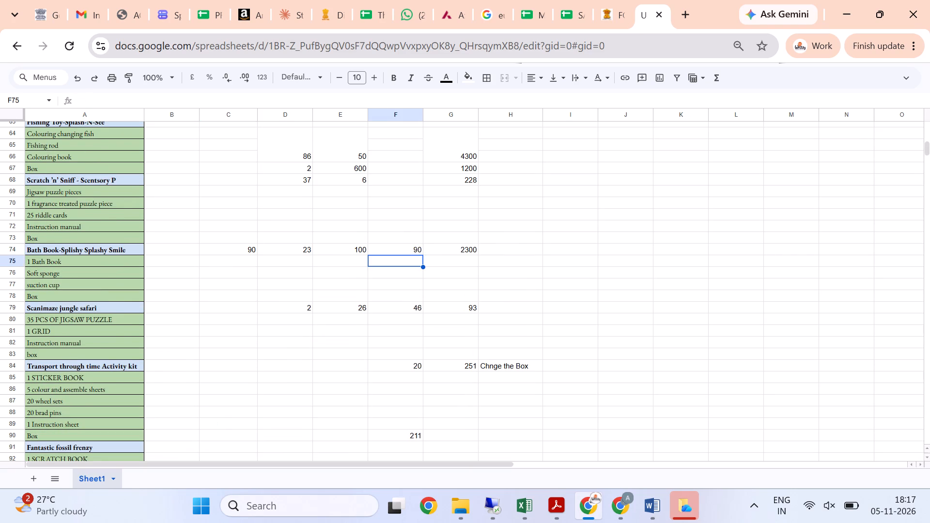
Enter 46 in C79 under Ready to Deliver for the Scanimaze jungle safari row.
key("Down")
key("Down")
key("Down")
key("Down")
key("Down")
key("Up")
key("Left")
key("Left")
key("Left")
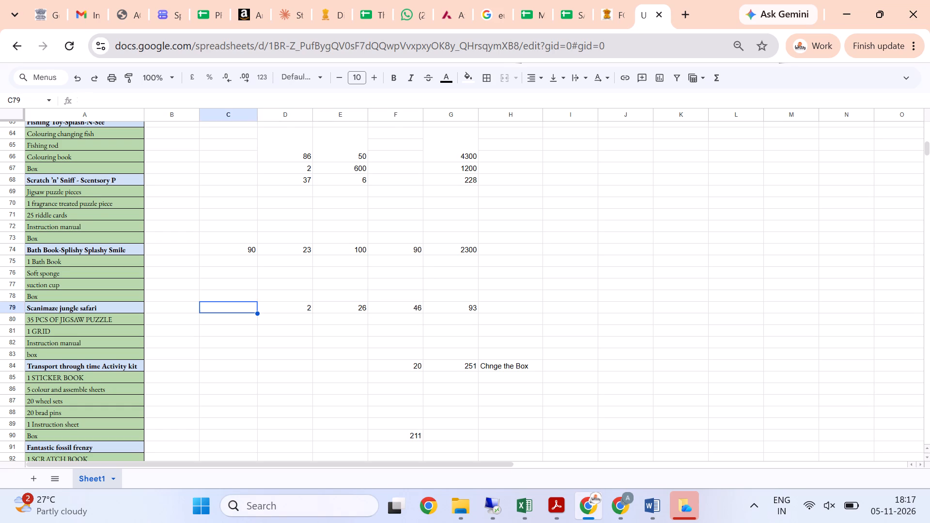
key("Right")
key("Right")
key("Right")
key("Left")
key("Left")
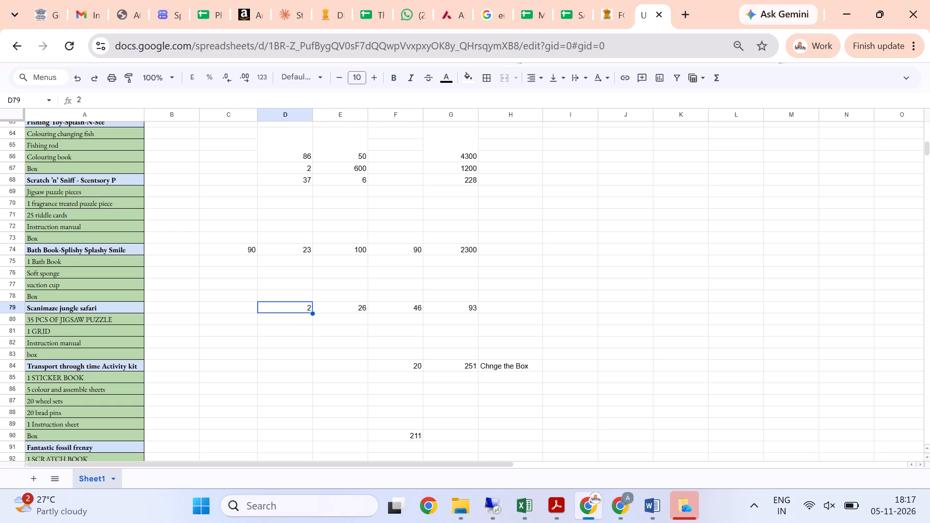
key("Left")
type("46")
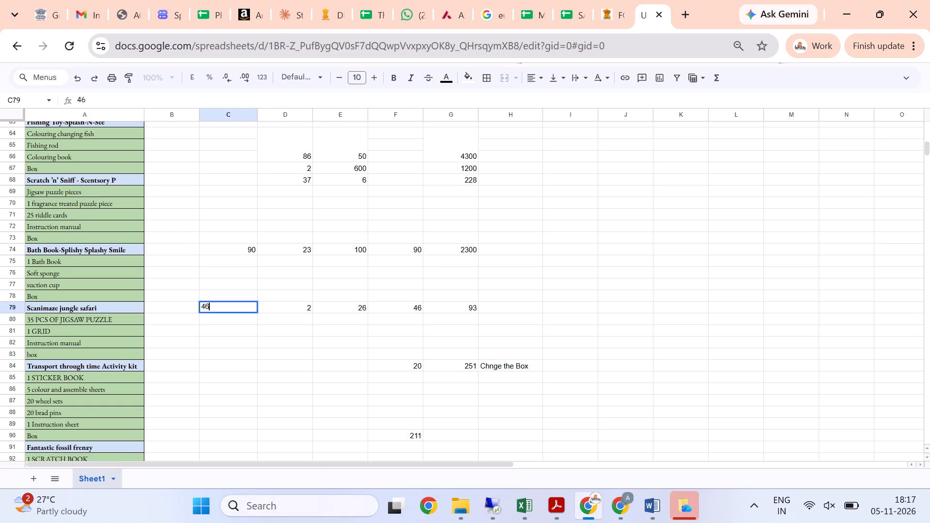
key("Down")
Enter 20 in C84 under Ready to Deliver for the Transport through time Activity kit row.
key("Down")
key("Down")
key("Down")
key("Down")
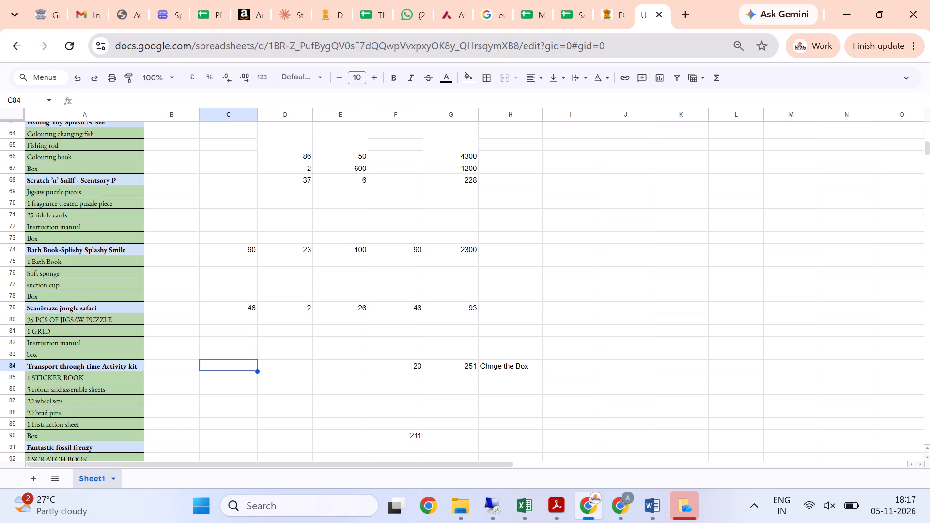
type("20")
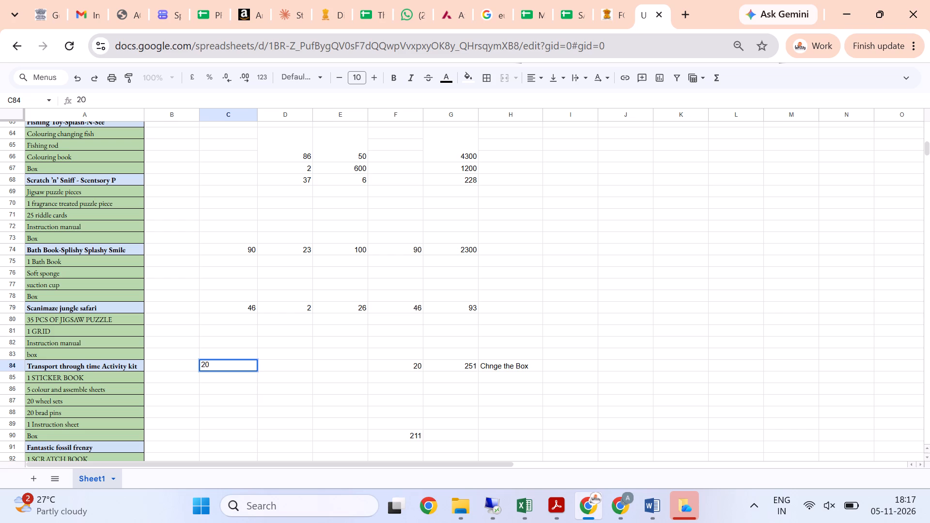
key("Down")
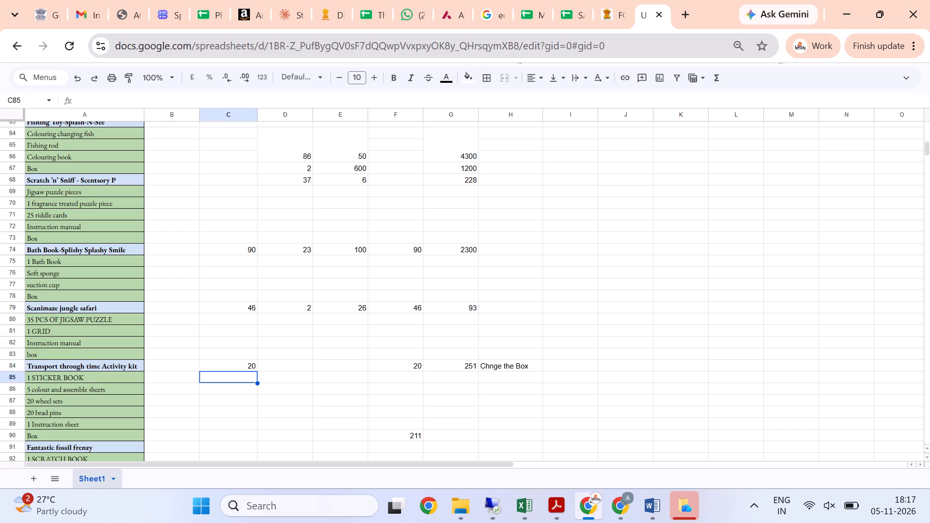
Enter 251 in D84 for the Transport through time Activity kit row.
key("Down")
key("Down")
key("Down")
key("Down")
key("Down")
key("Up")
key("Up")
key("Up")
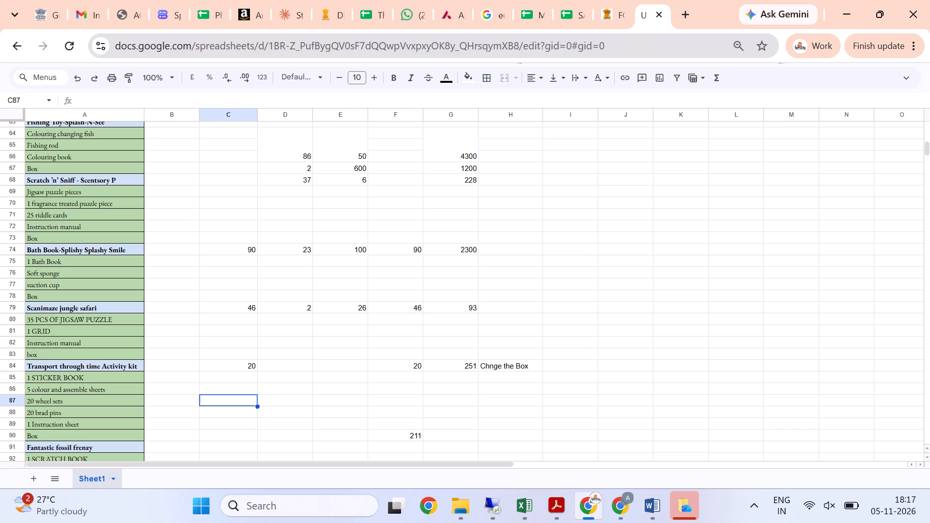
key("Up")
key("Up")
key("Right")
key("Up")
type("251")
key("Down")
Enter 211 in C90 under Ready to Deliver for the Transport through time Activity kit's Box row.
key("Down")
key("Down")
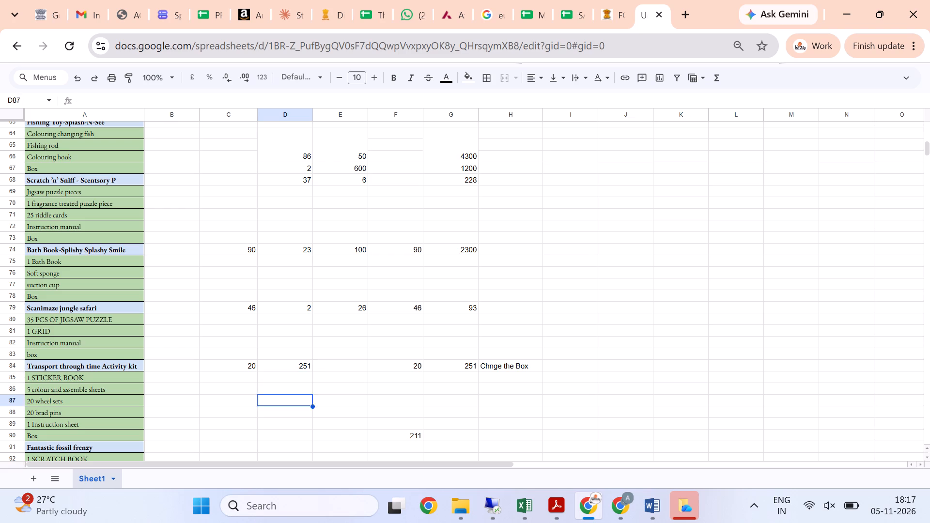
key("Down")
key("Down")
key("Down")
key("Down")
key("Down")
key("Down")
key("Down")
key("Down")
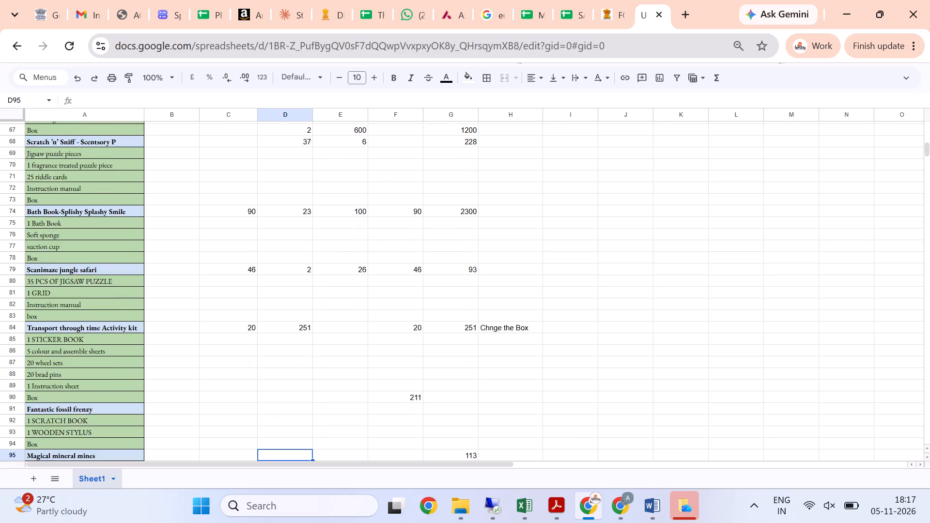
key("Down")
key("Down")
key("Down")
key("Down")
key("Down")
key("Down")
key("Up")
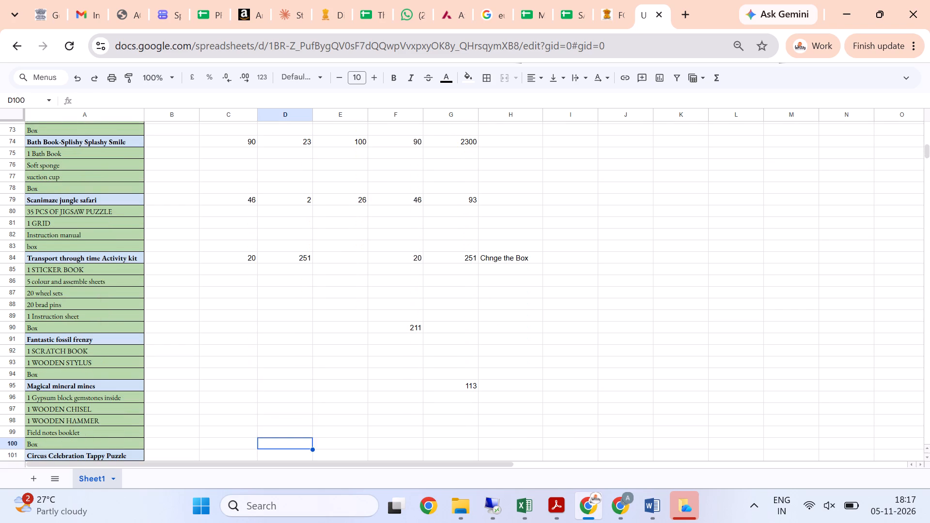
key("Up")
key("Up")
key("Up")
key("Up")
key("Up")
key("Up")
key("Up")
key("Up")
key("Up")
key("Up")
key("Left")
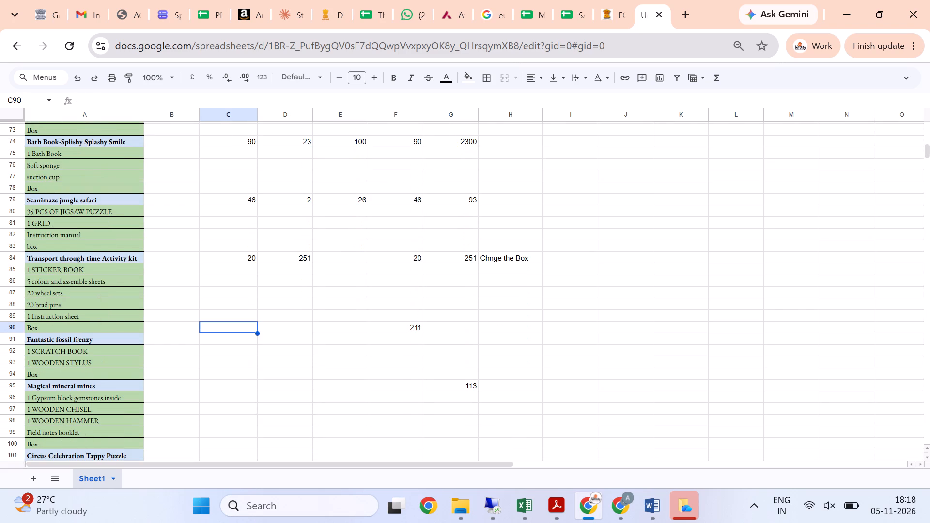
type("211")
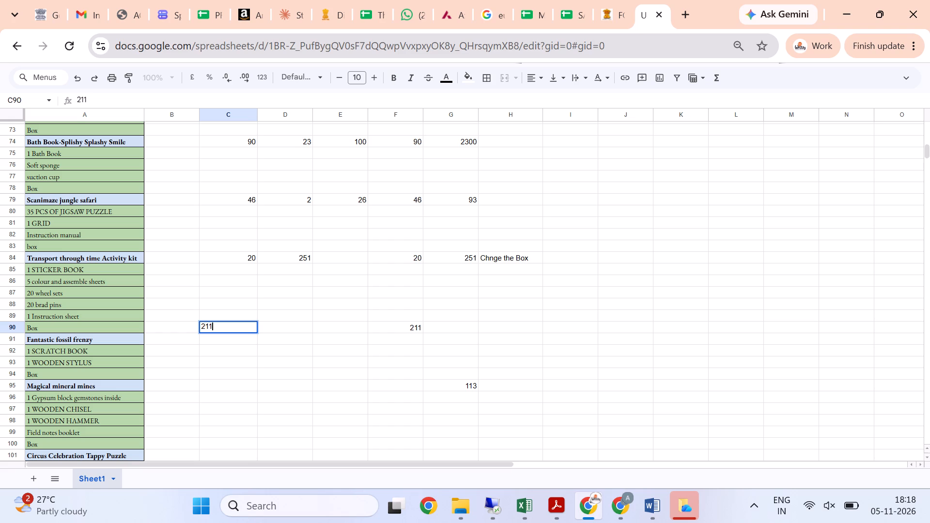
key("Return")
Enter 113 in D95 for the Magical mineral mines row.
key("Down")
key("Down")
key("Down")
key("Down")
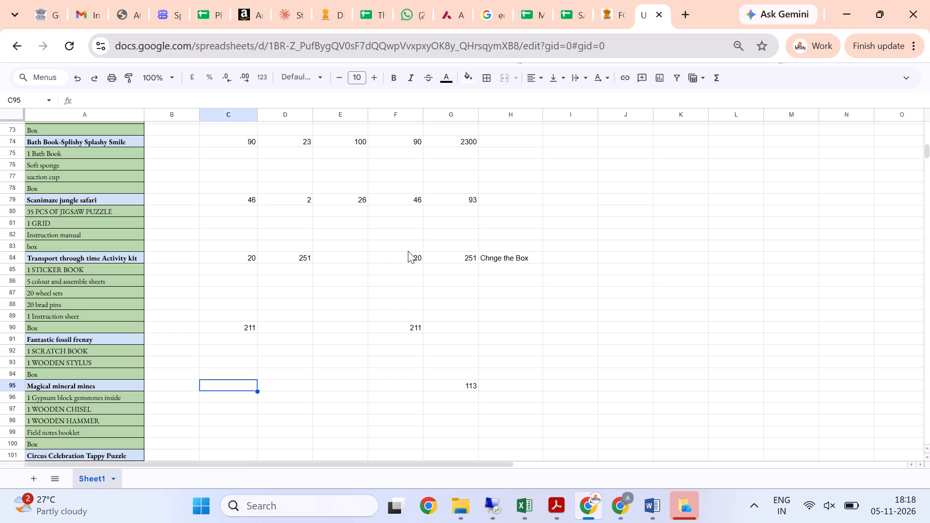
key("Right")
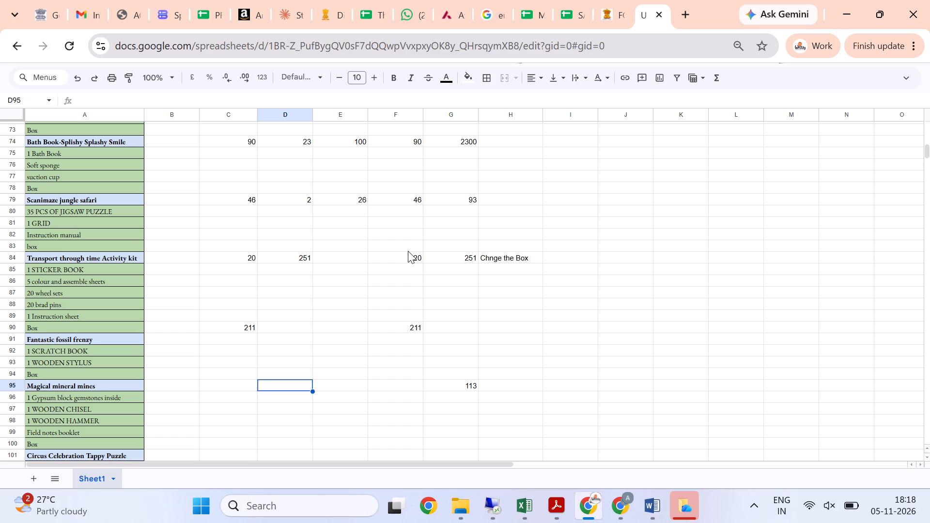
type("113")
key("Return")
Enter 238 in D101 and 10 in E101 for the Circus Celebration Tappy Puzzle row.
key("Down")
key("Down")
key("Down")
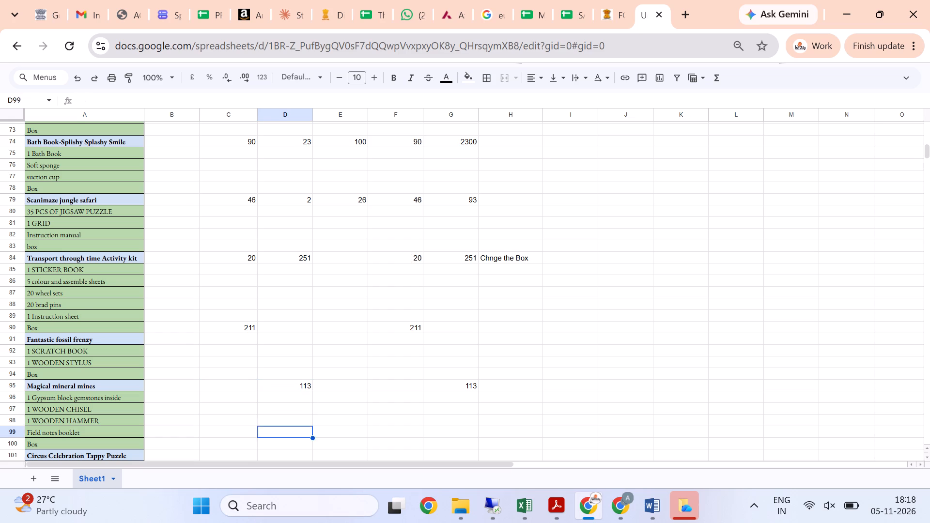
key("Down")
key("Down")
key("Down")
key("Down")
key("Down")
key("Up")
key("Up")
key("Up")
key("Left")
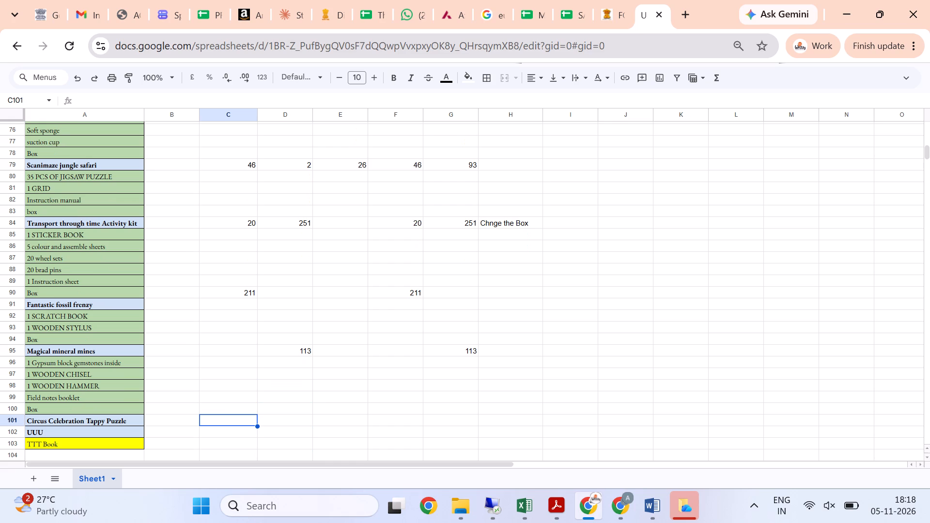
key("Right")
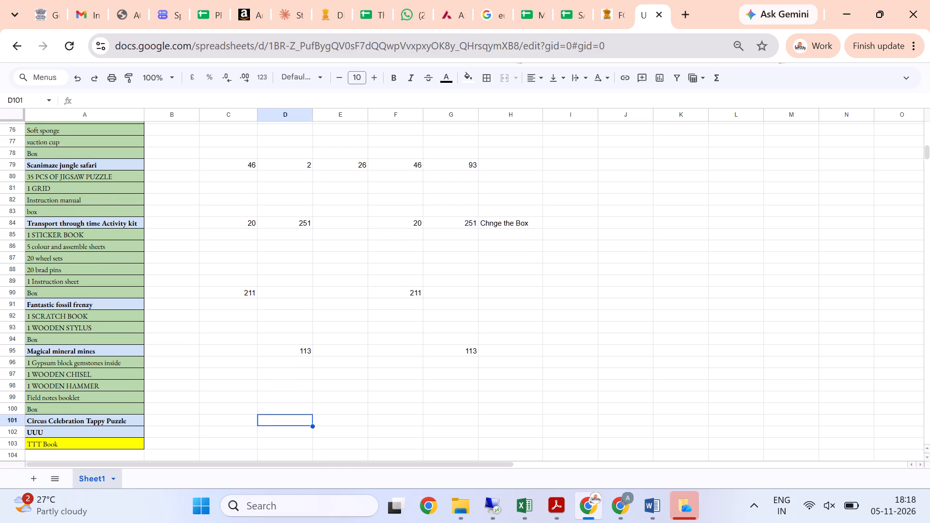
type("238")
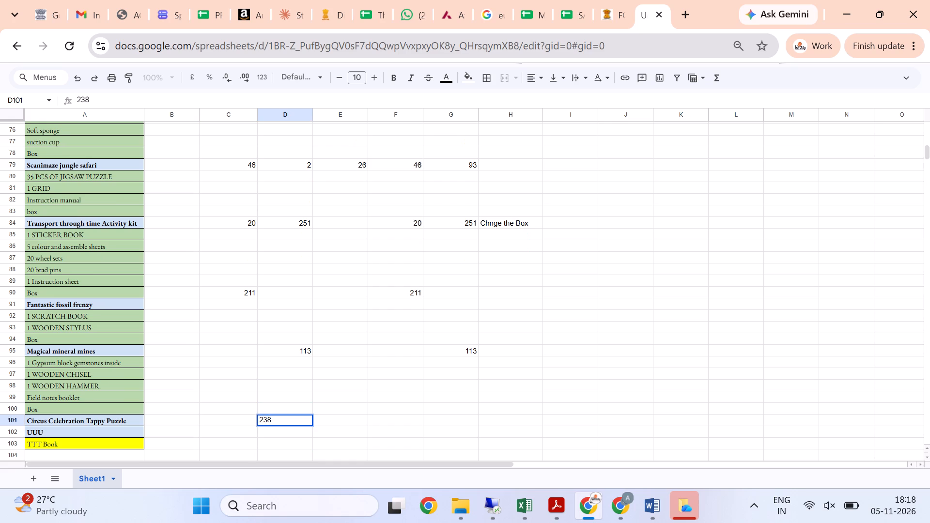
key("Right")
type("10")
key("Right")
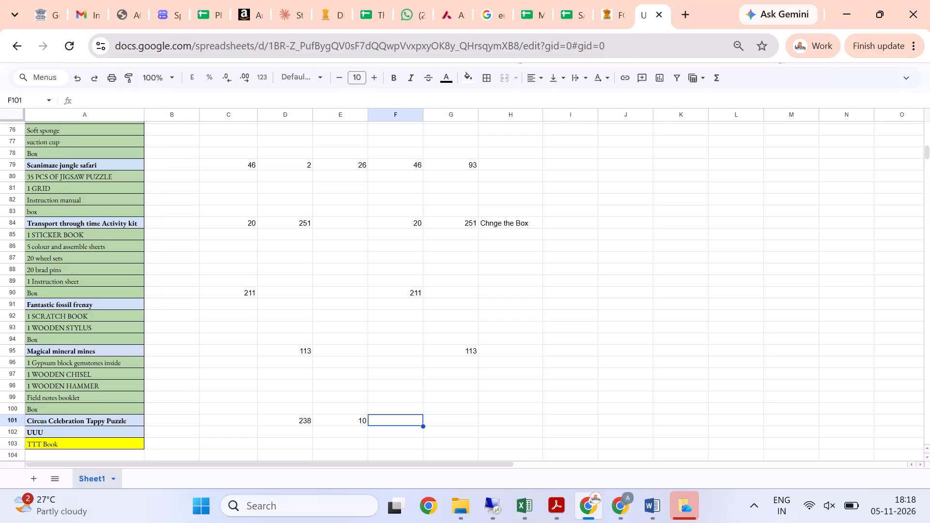
Enter 3 in C101 under Ready to Deliver for the Circus Celebration Tappy Puzzle row.
key("Left")
key("Left")
key("Left")
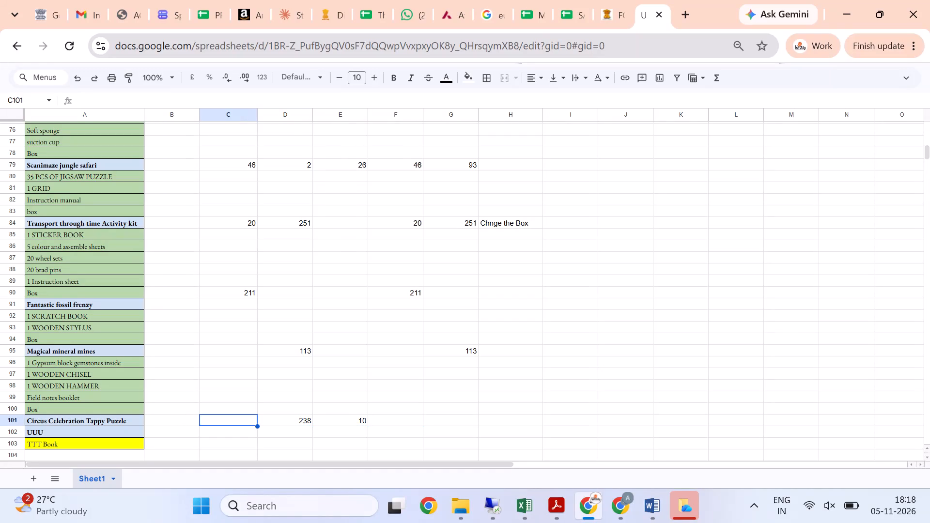
key("3")
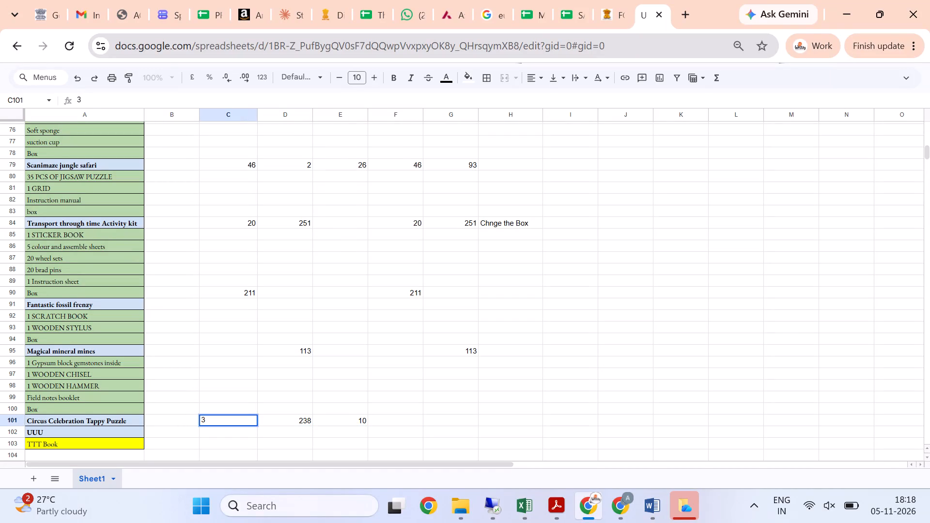
key("Right")
Enter the formula =C101*E101 in F101 for the Circus Celebration Tappy Puzzle row.
key("Right")
key("Right")
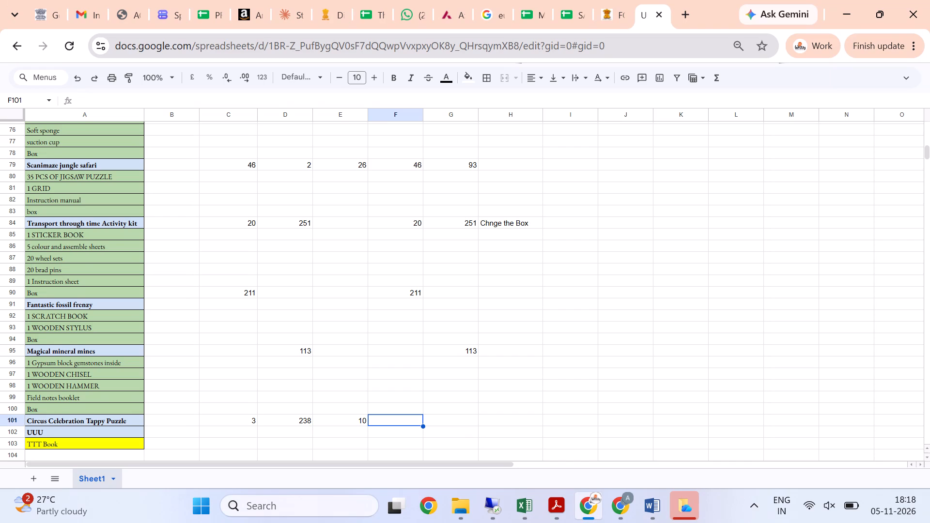
key("equal")
key("Left")
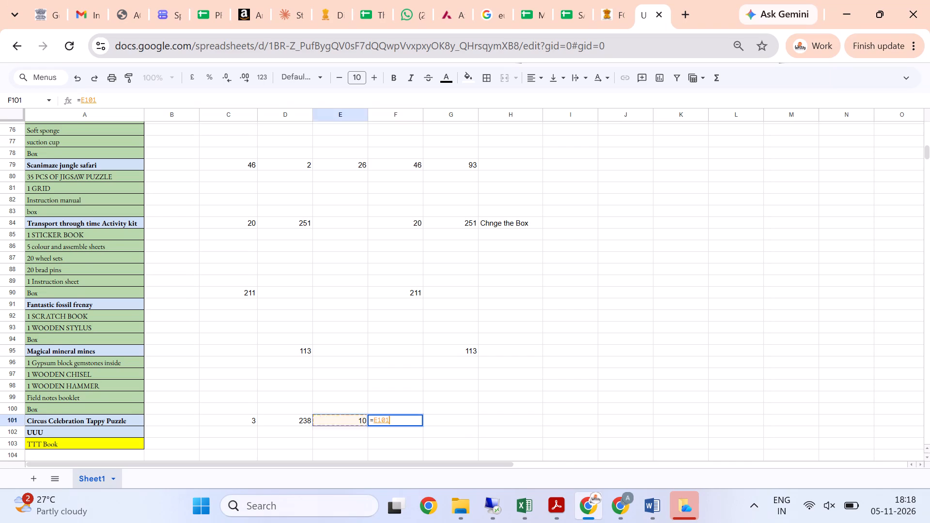
key("Left")
key("Left")
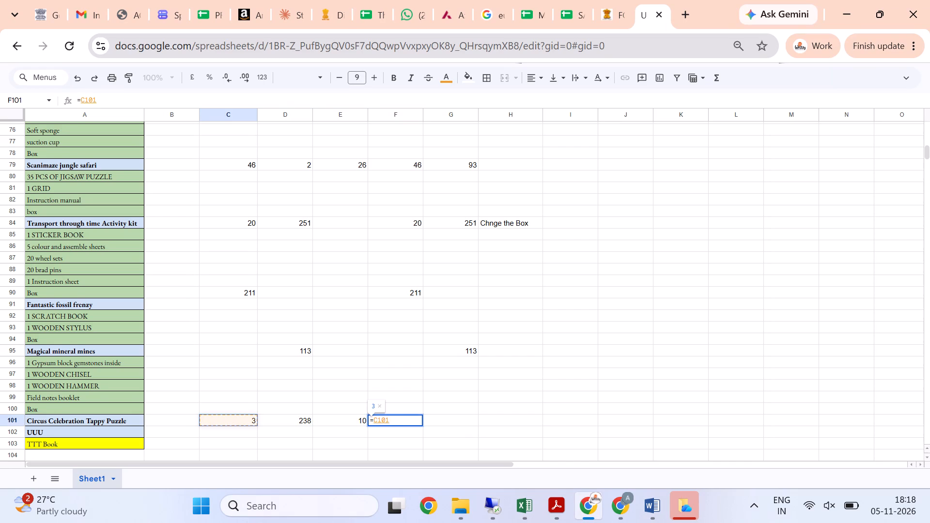
key("shift+asterisk")
key("Left")
key("Left")
key("Right")
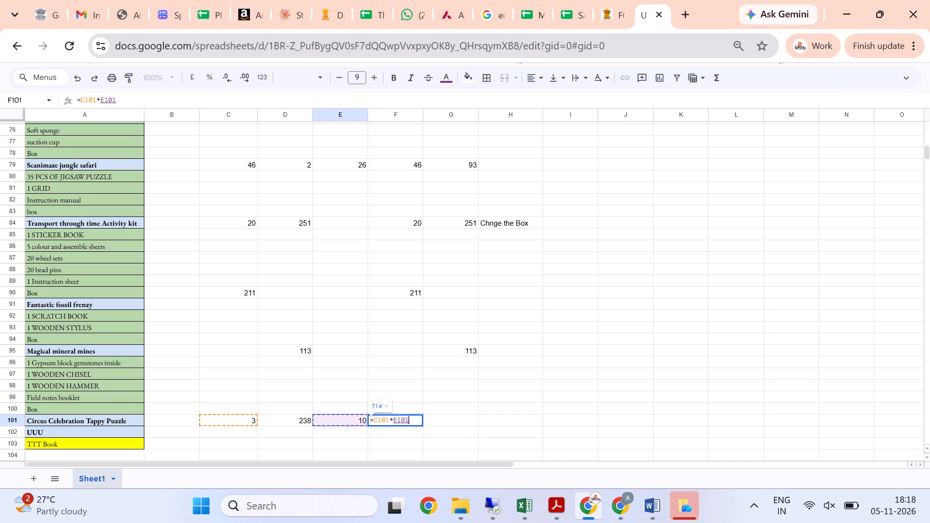
key("Return")
Enter the formula =D101*E101 in G101 for the Circus Celebration Tappy Puzzle row.
key("Up")
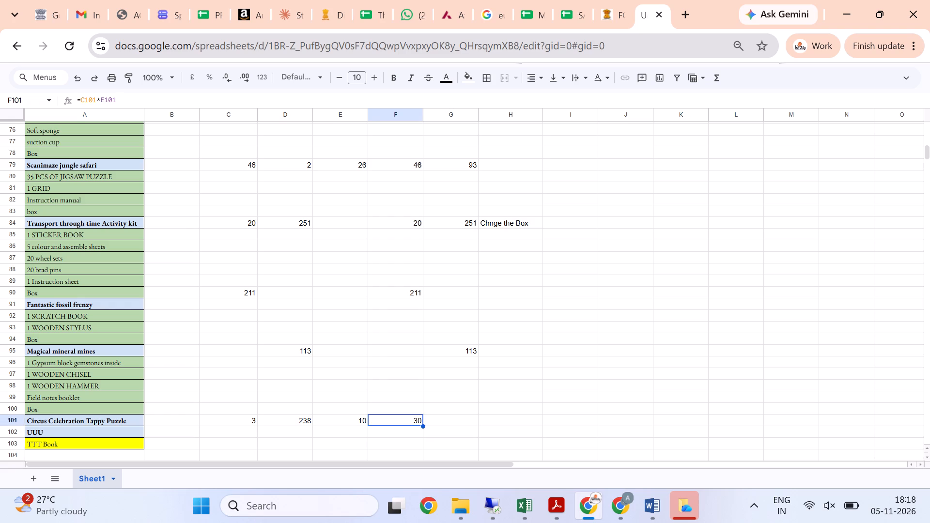
key("Right")
key("equal")
key("Left")
key("Left")
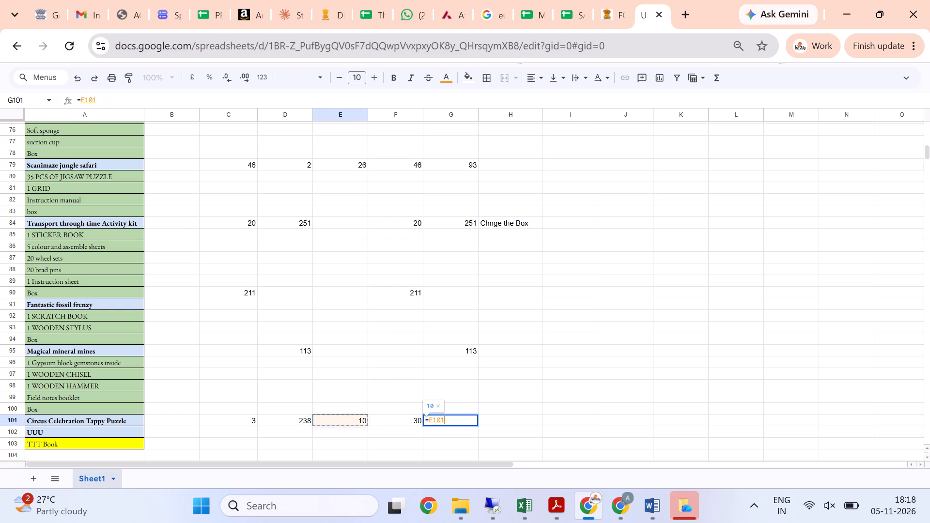
key("Left")
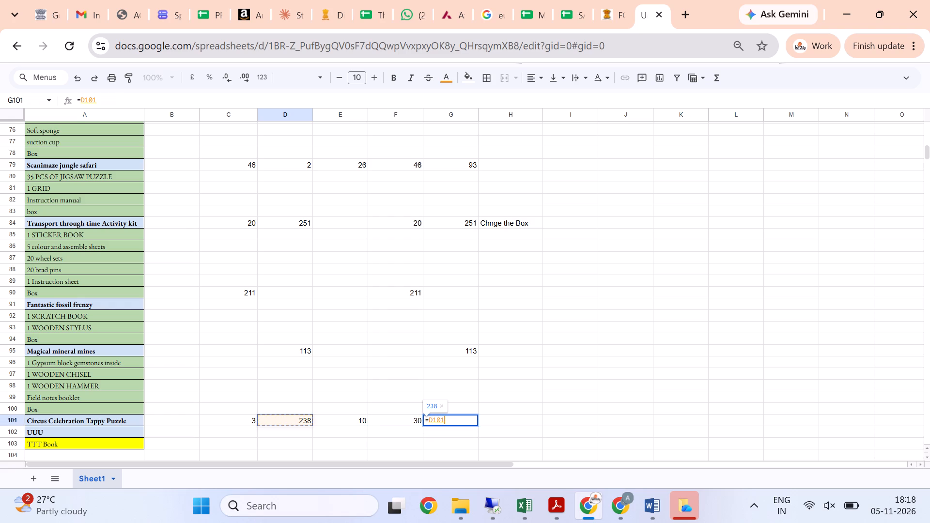
key("shift+asterisk")
key("Left")
key("Left")
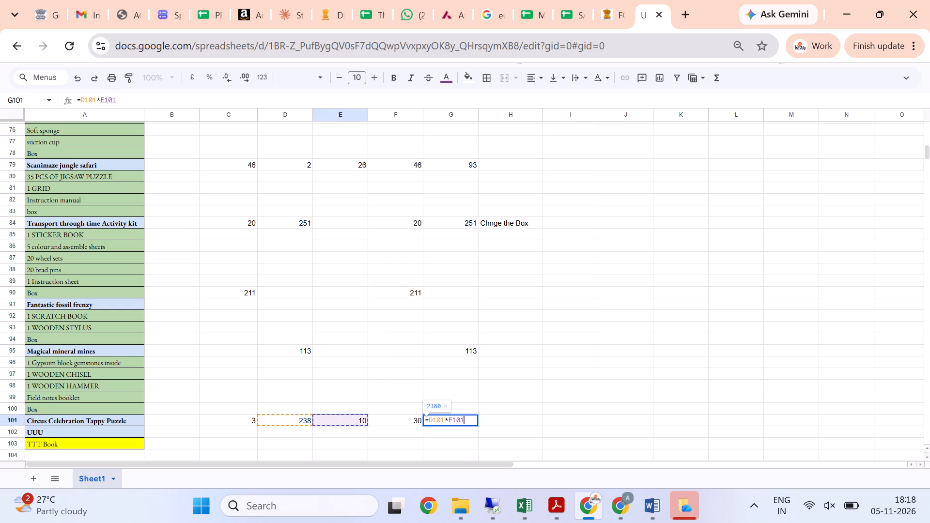
key("Return")
Select cell C102 under Ready to Deliver for the UUU row.
key("Down")
key("Down")
key("Down")
key("Up")
key("Up")
key("Up")
key("Up")
key("Down")
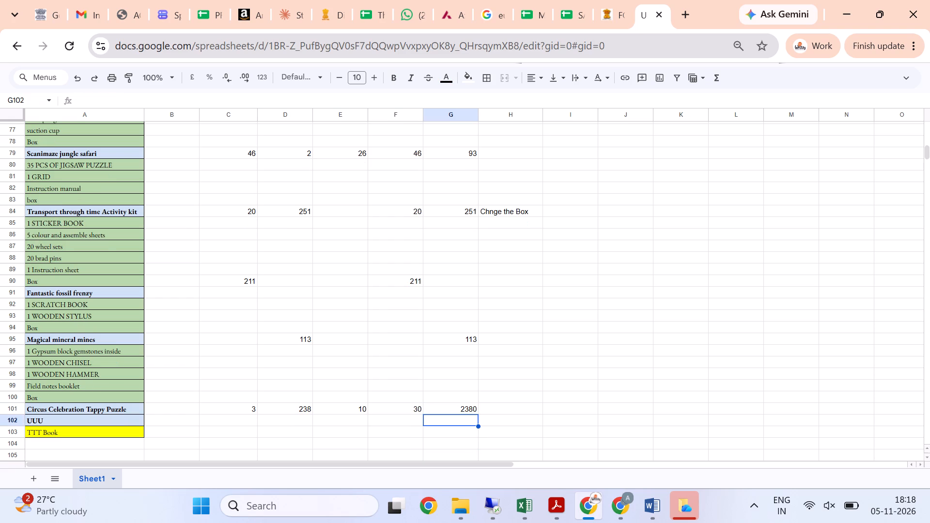
key("Left")
key("Left")
key("Left")
key("Left")
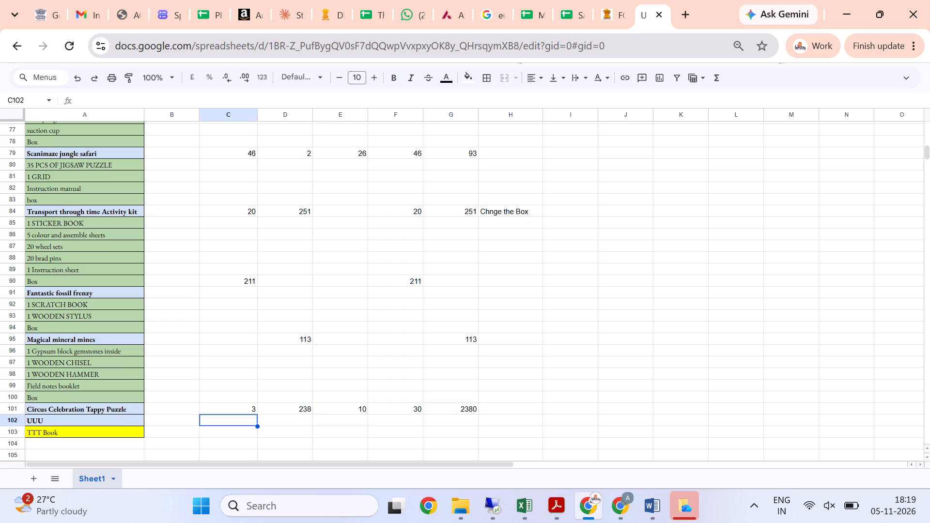
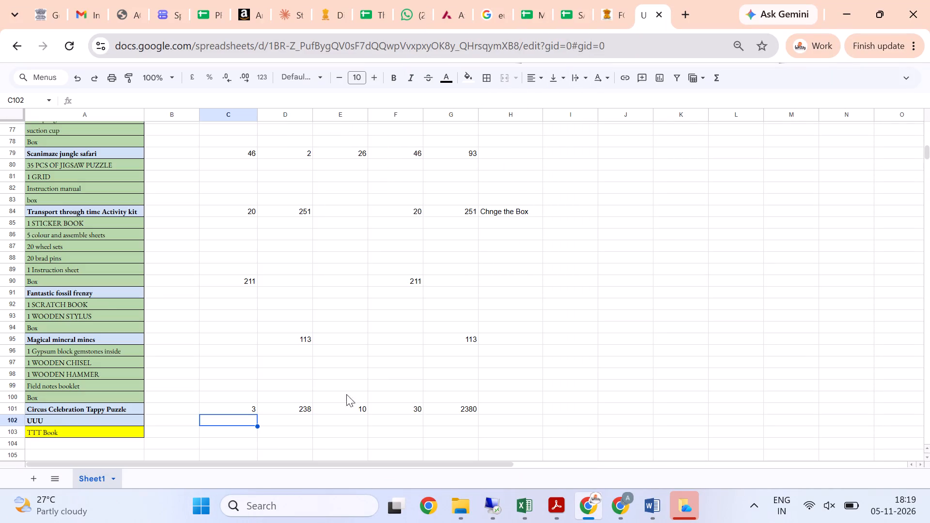
Save the spreadsheet with the stock list entries.
scroll(259, 363, "up", 20)
scroll(259, 363, "up", 3)
scroll(259, 363, "down", 4)
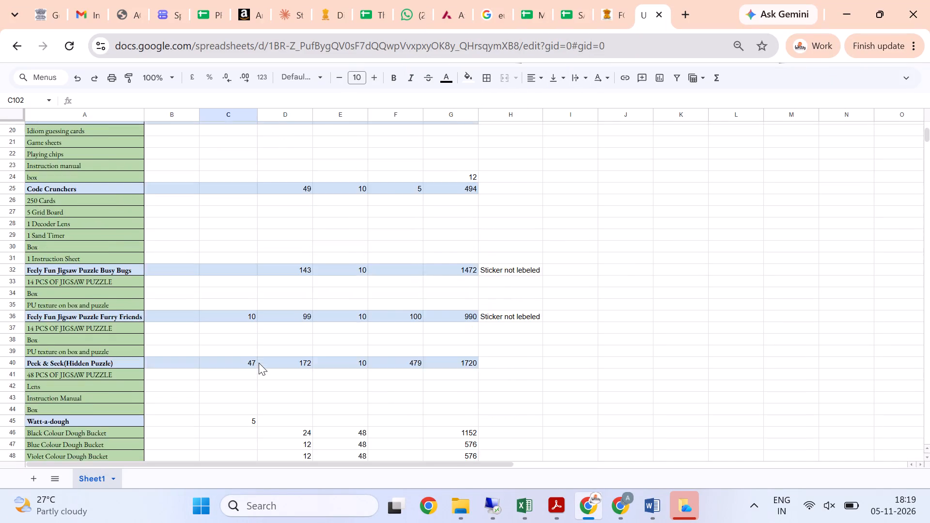
scroll(259, 363, "down", 10)
scroll(260, 362, "up", 20)
scroll(260, 362, "up", 1)
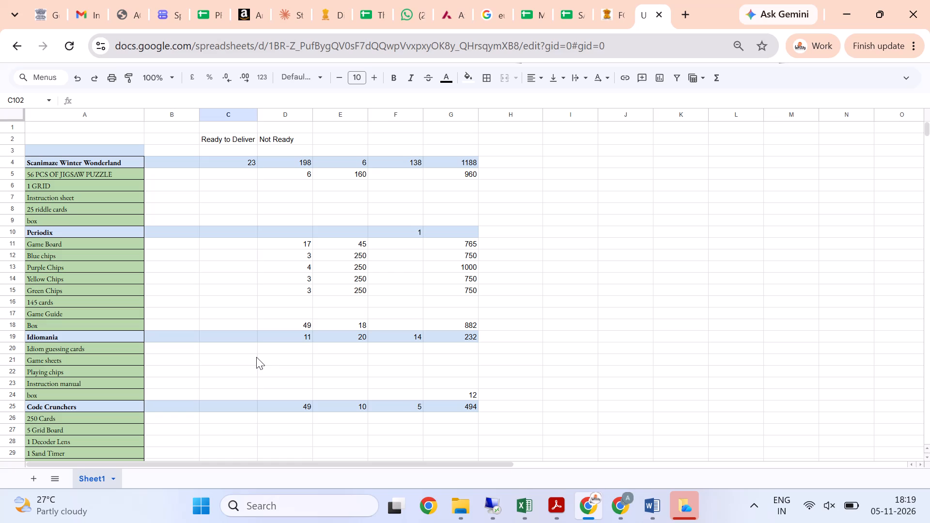
scroll(255, 357, "up", 6)
key("ctrl+s")
key("ctrl+s")
scroll(708, 154, "up", 4)
scroll(737, 189, "down", 3)
scroll(732, 213, "up", 8)
scroll(256, 167, "up", 4)
key("ctrl+s")
key("ctrl+s")
key("ctrl+s")
key("ctrl+s")
key("ctrl+s")
key("ctrl+s")
key("ctrl+s")
key("ctrl+s")
left_click(730, 251)
scroll(605, 243, "up", 3)
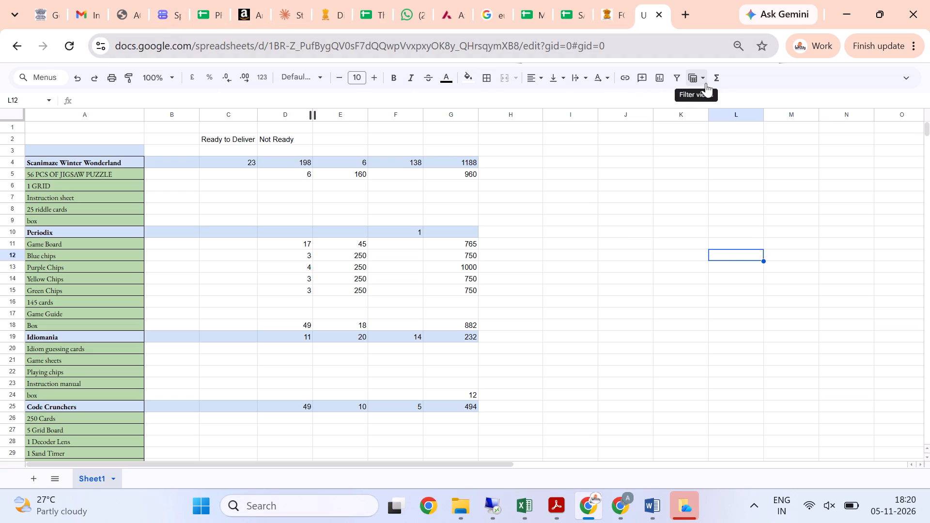
Start sharing the untitled spreadsheet and name it STOCK AUDIT NOV-26.
left_click(900, 79)
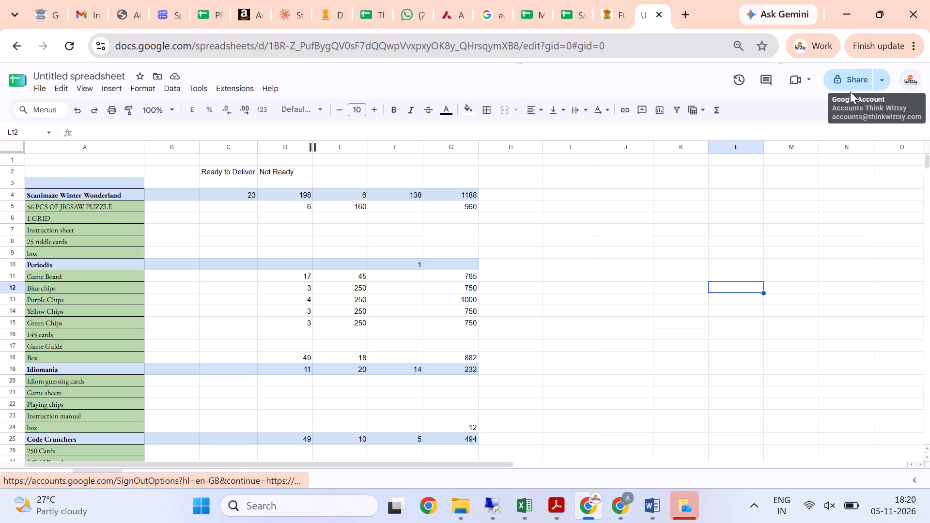
left_click(845, 76)
left_click_drag(489, 286, 201, 292)
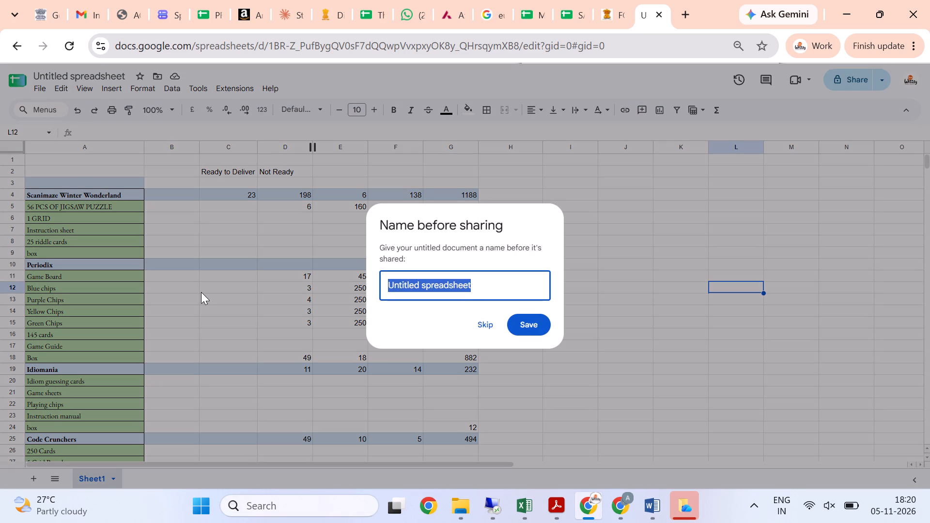
key("shift+s")
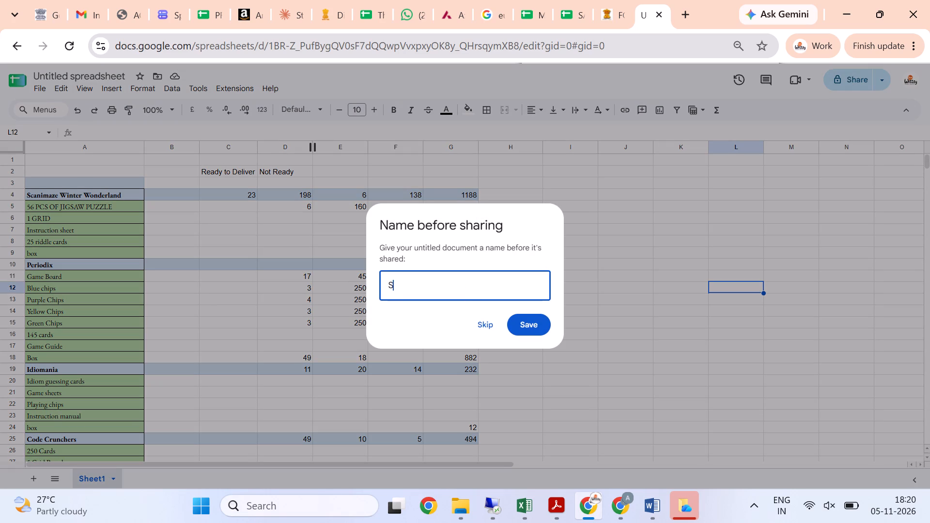
type("t\\")
key("BackSpace")
key("BackSpace")
type("TOCK AUDIT")
key("space")
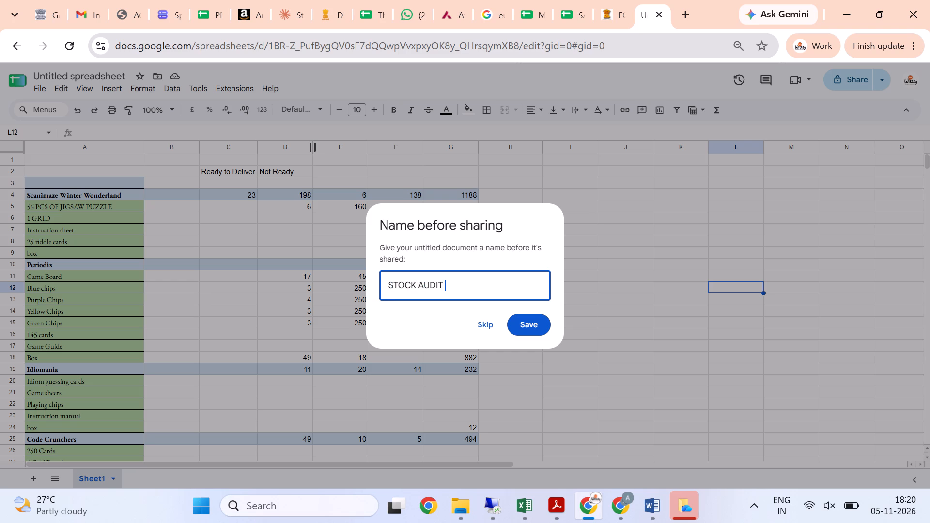
type("NOV-")
type("26")
key("Return")
left_click(532, 329)
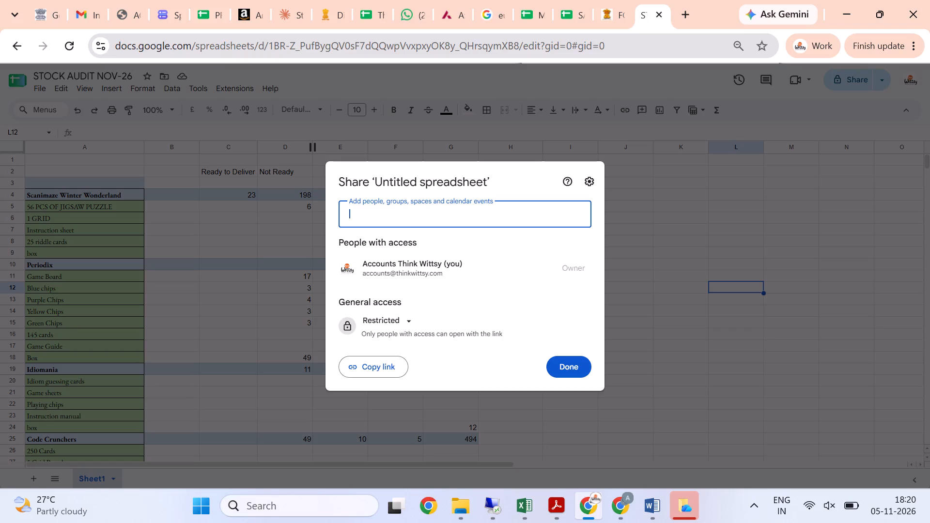
Find the intended personal contact by name and add them as a sharing recipient with Editor access.
key("p")
key("r")
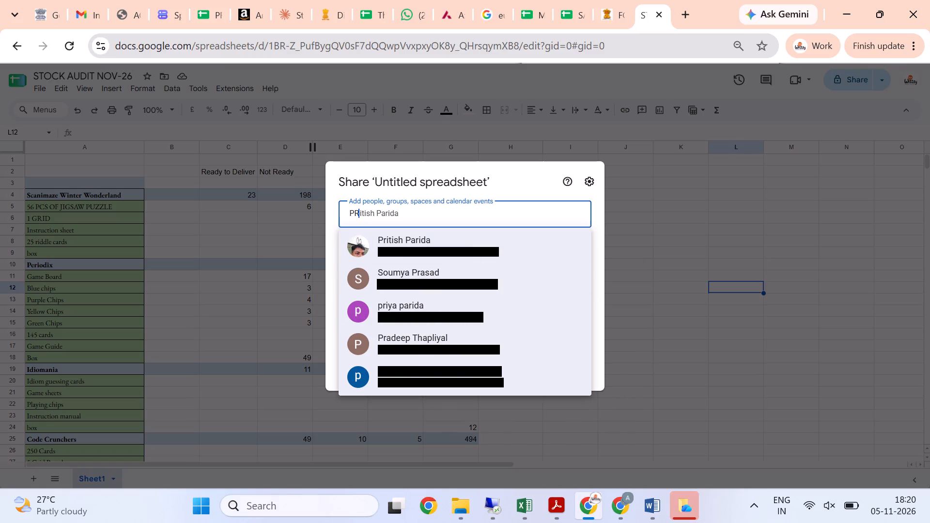
key("i")
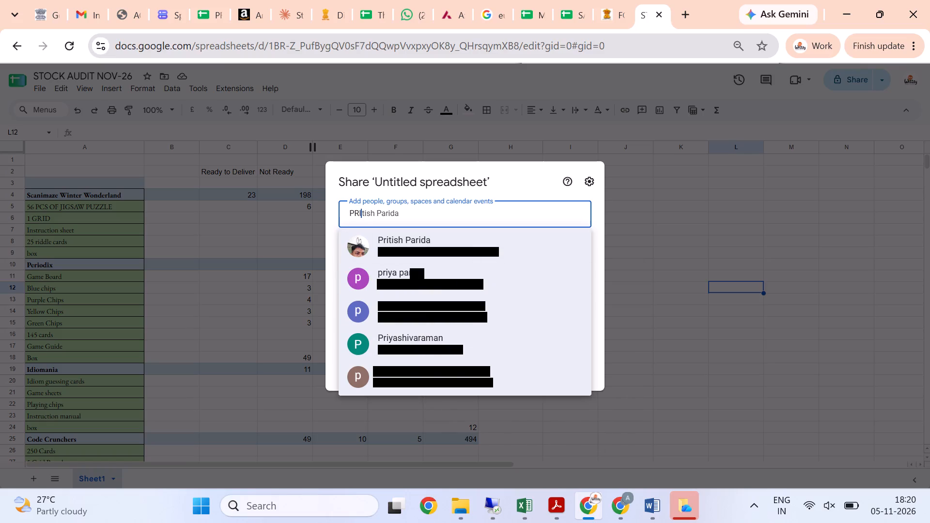
key("t")
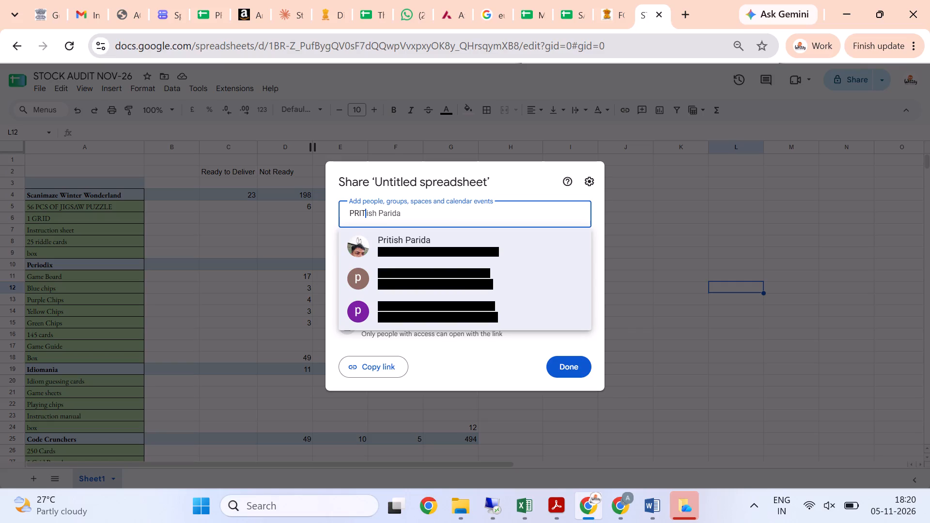
left_click(463, 316)
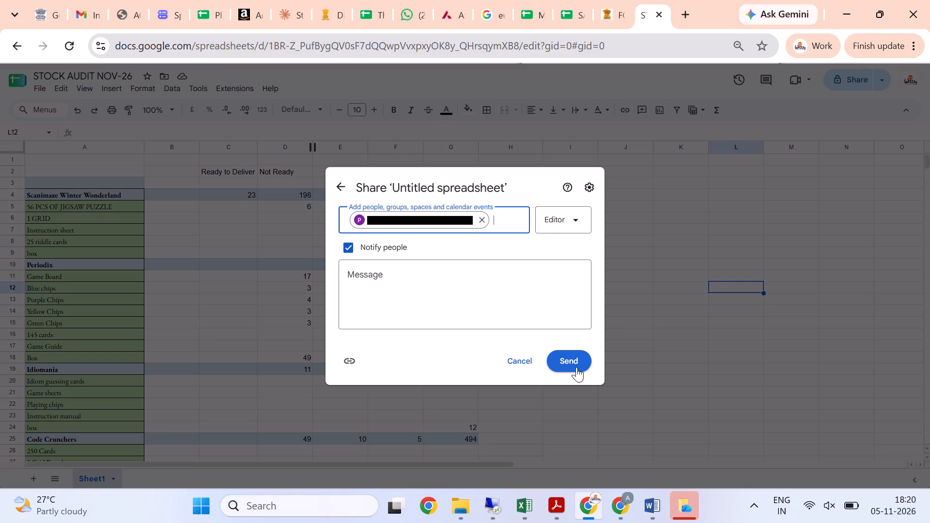
Turn off Notify people and add ThinkWittsy Connect as a second recipient.
left_click(350, 247)
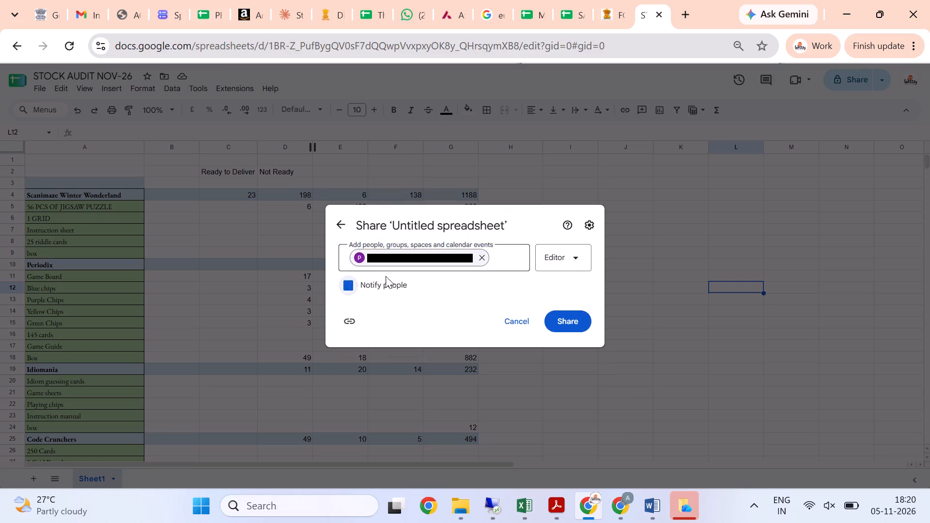
left_click(520, 259)
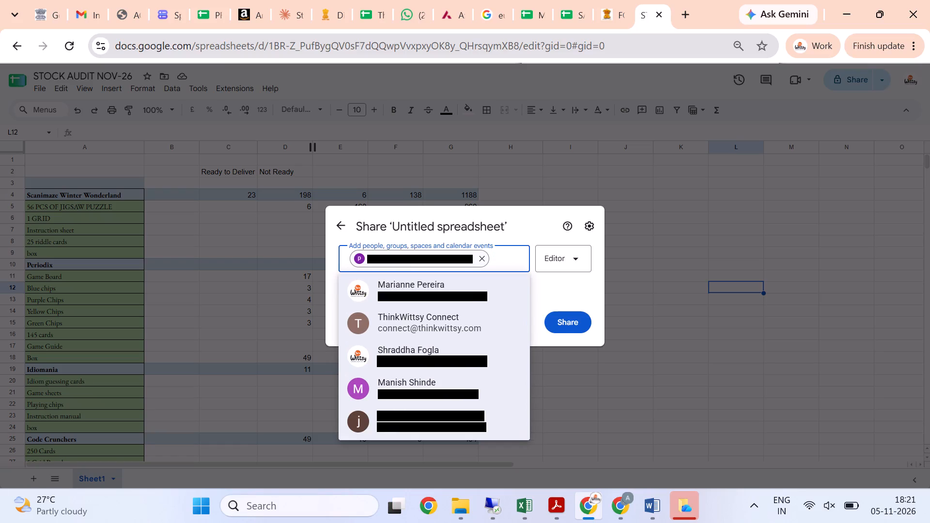
type("CONN")
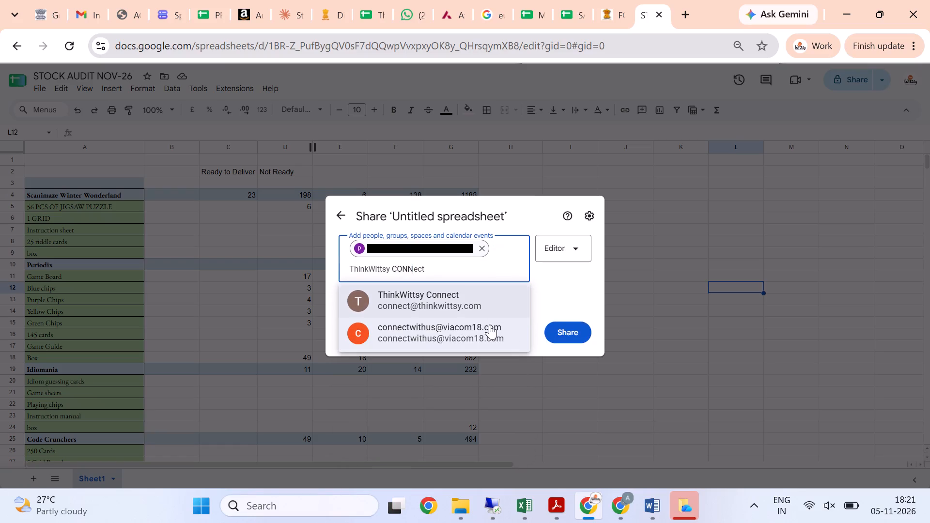
left_click(496, 304)
Share the spreadsheet with both recipients as editors with Notify people turned on, accepting the external sharing.
left_click(583, 333)
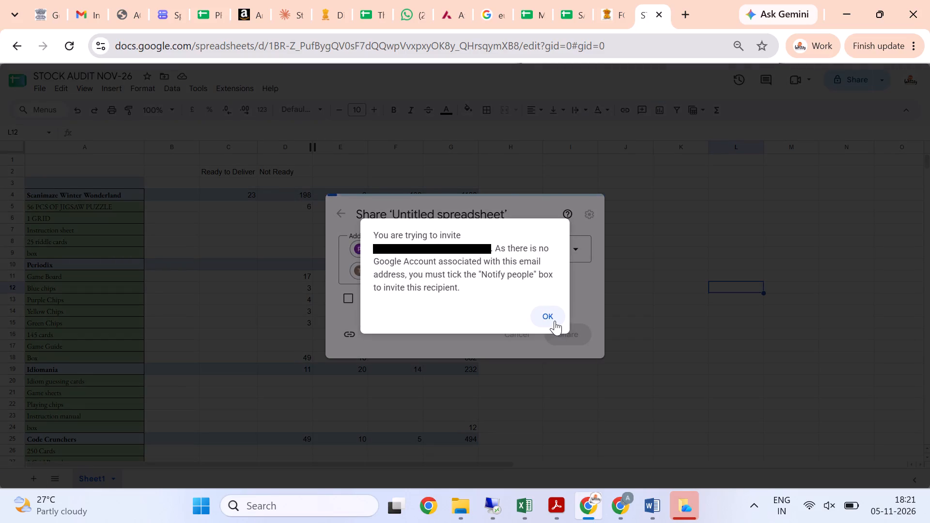
left_click(555, 321)
left_click(348, 295)
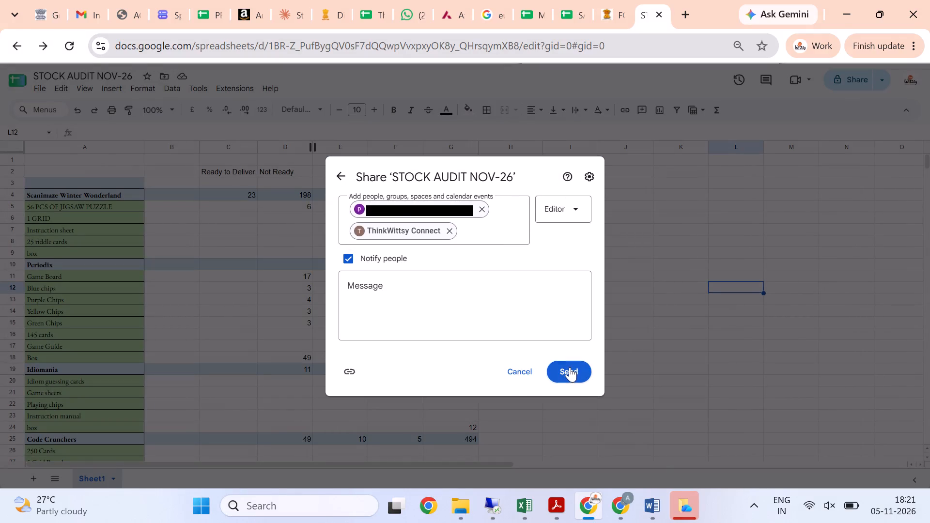
left_click(570, 367)
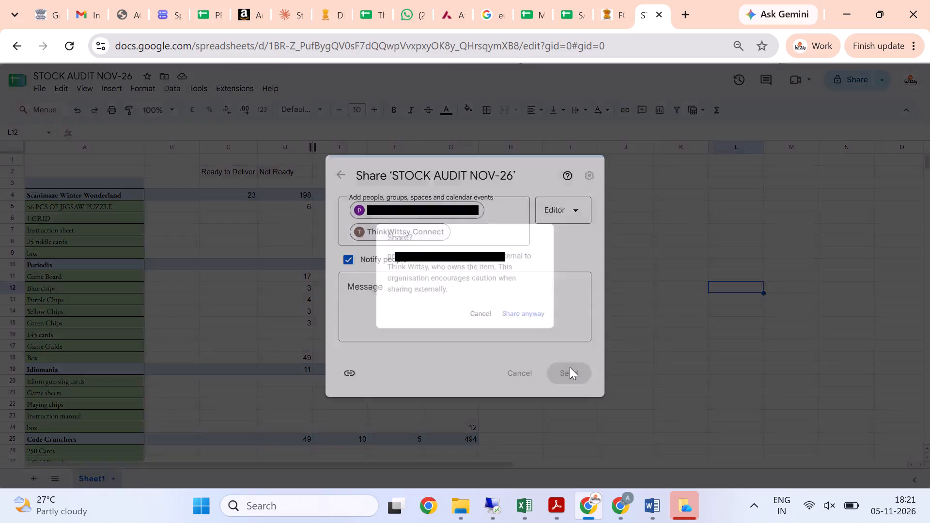
left_click(544, 323)
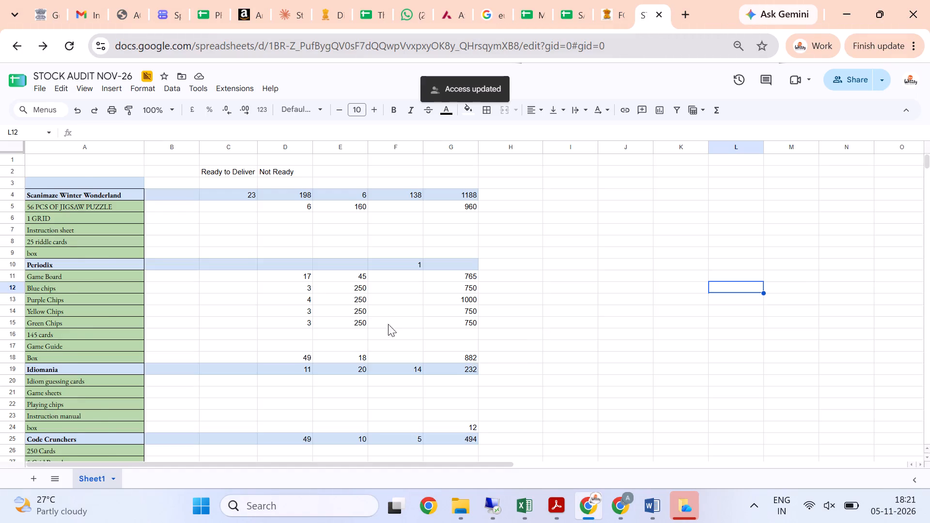
Fill the Watt-a-dough heading row A45:G45 with the light blue of its product name cell.
scroll(409, 310, "down", 6)
scroll(176, 244, "up", 1)
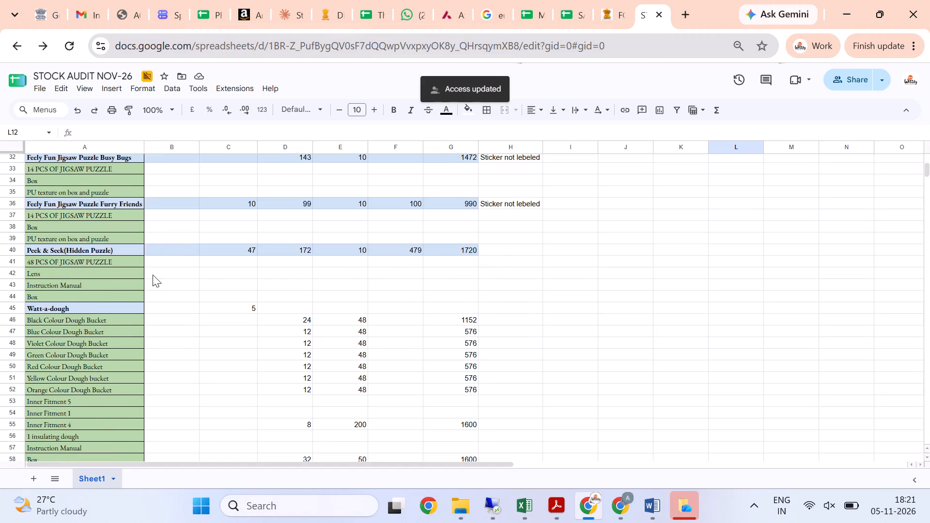
left_click_drag(79, 307, 455, 311)
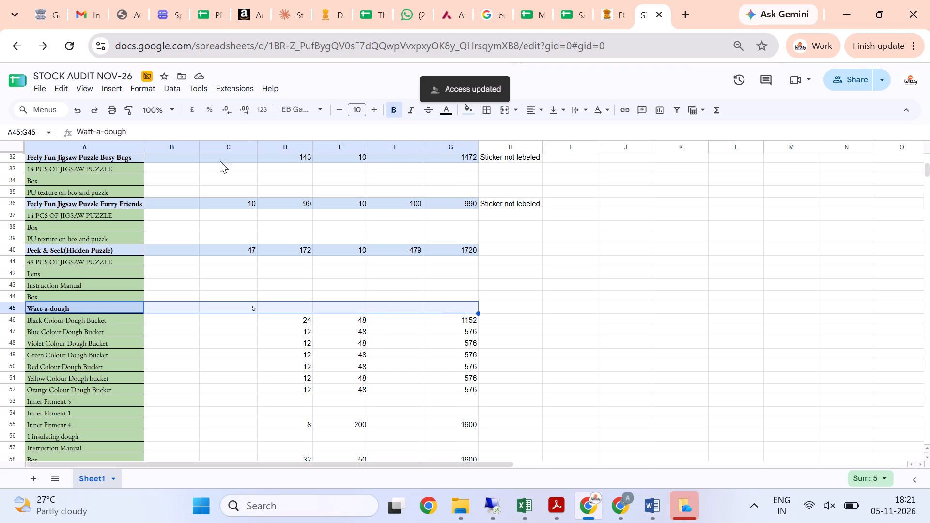
left_click(470, 111)
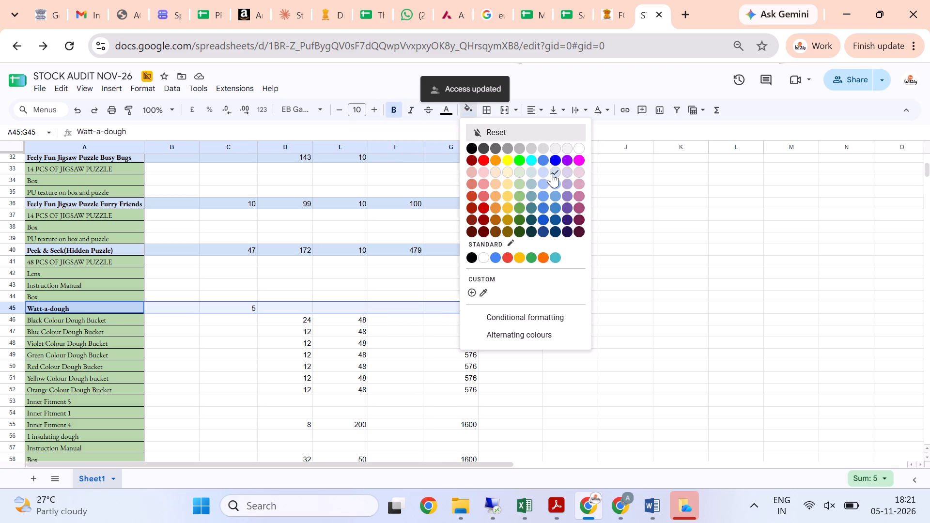
left_click(558, 171)
Fill the Fishing Toy-Splash-N-See heading row A63:G63 with the same light blue.
scroll(386, 255, "down", 5)
scroll(384, 253, "up", 4)
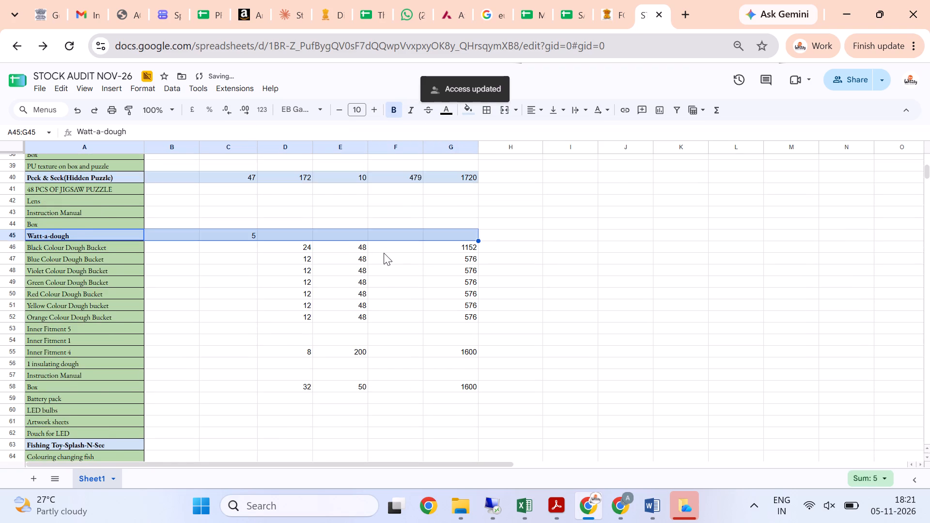
scroll(384, 253, "down", 1)
left_click_drag(62, 371, 408, 374)
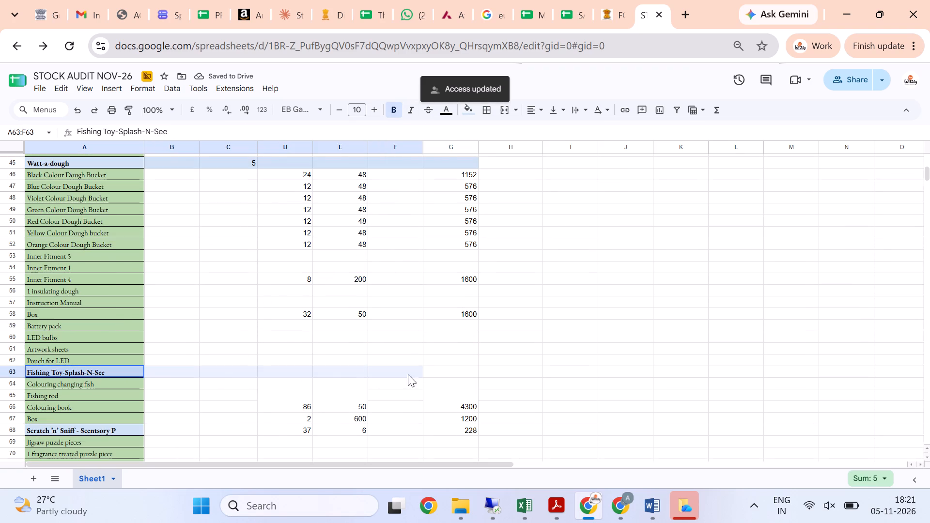
left_click_drag(408, 374, 465, 374)
left_click(475, 109)
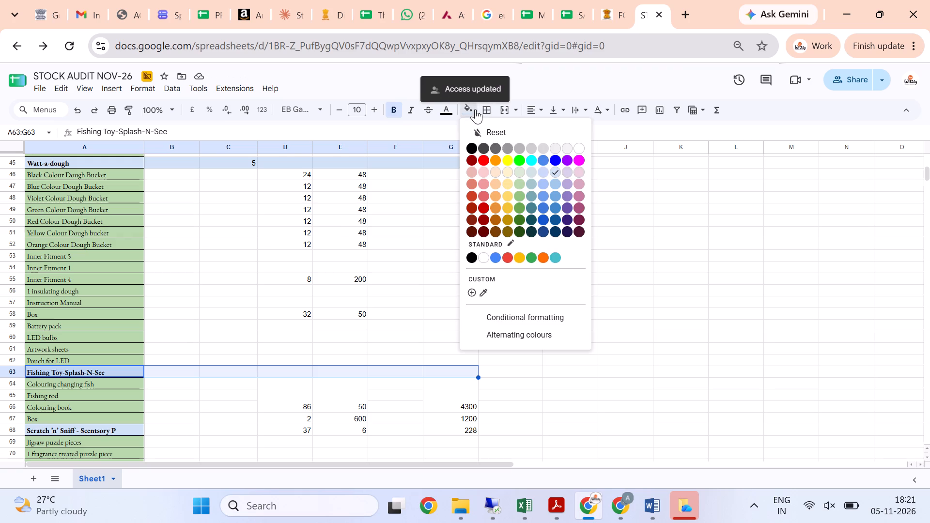
left_click(554, 172)
Fill the Scratch 'n' Sniff - Scentsory P heading row A68:G68 with the same light blue.
scroll(405, 234, "down", 2)
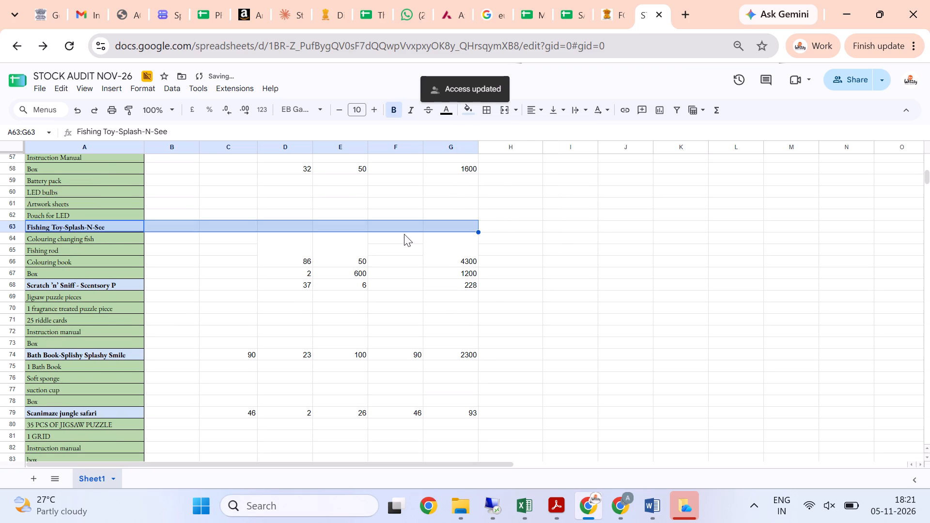
left_click_drag(102, 286, 459, 284)
left_click(461, 107)
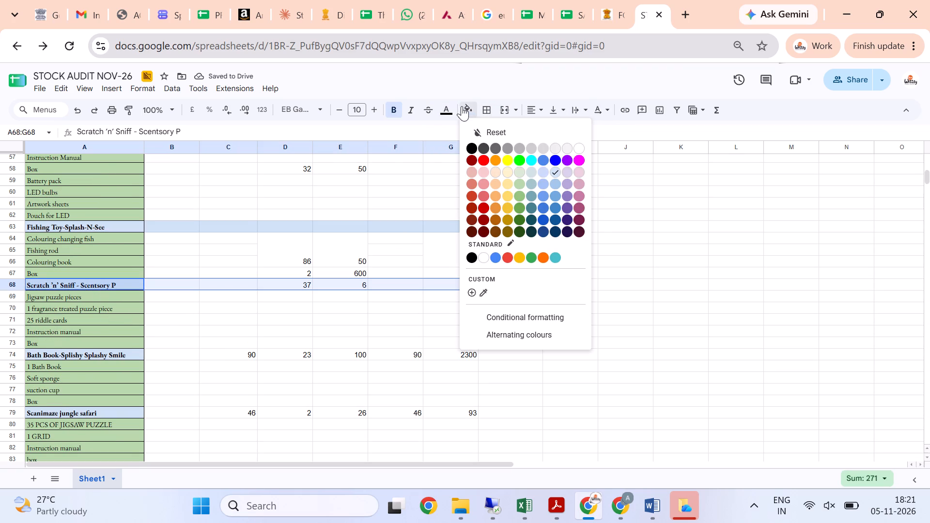
left_click(552, 170)
scroll(353, 245, "down", 1)
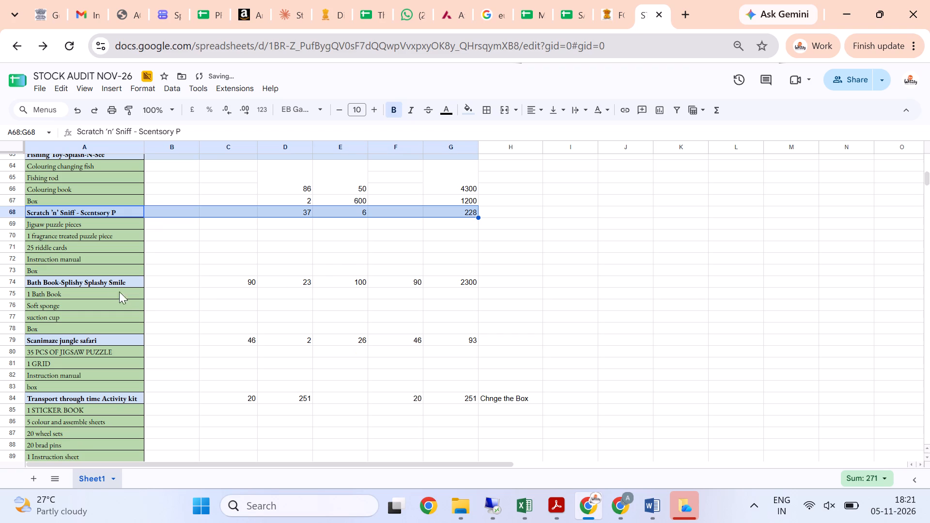
Fill the Bath Book-Splishy Splashy Smile heading row A74:G74 with the light blue of its product name cell.
left_click_drag(103, 281, 442, 276)
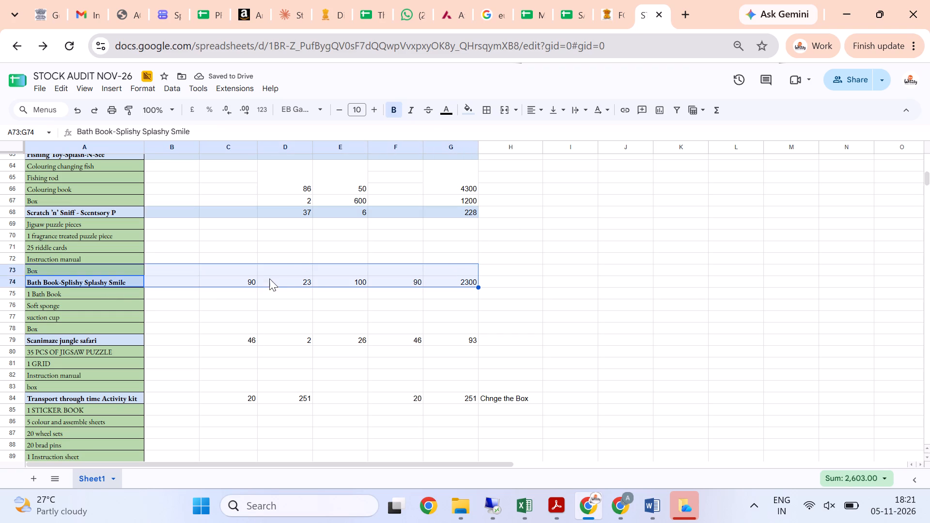
left_click(266, 281)
left_click_drag(73, 283, 471, 283)
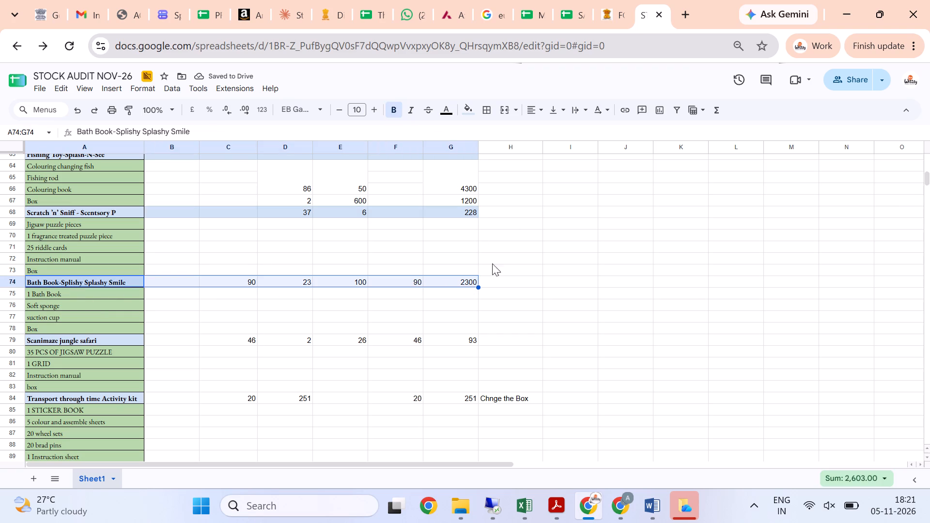
left_click(471, 112)
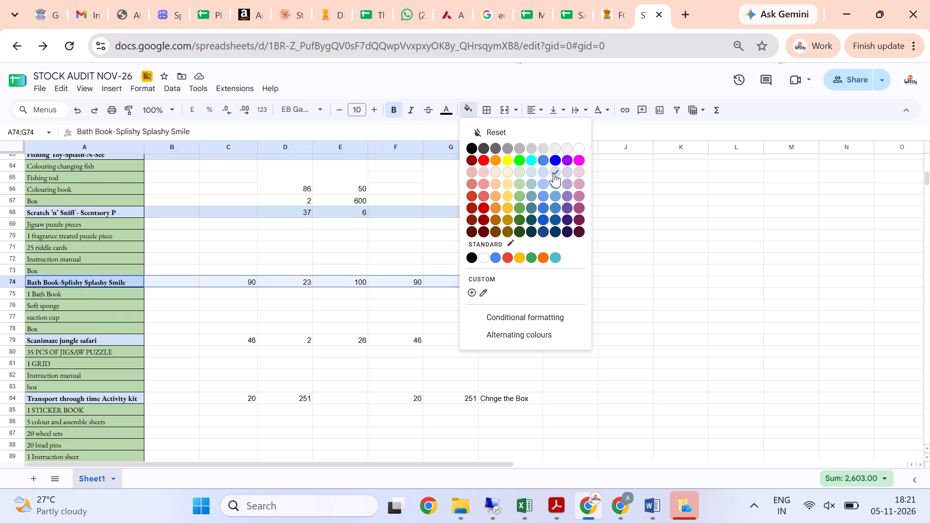
left_click(554, 173)
Fill the Scanimaze jungle safari heading row A79:G79 with the same light blue.
scroll(377, 232, "down", 1)
left_click_drag(83, 266, 425, 263)
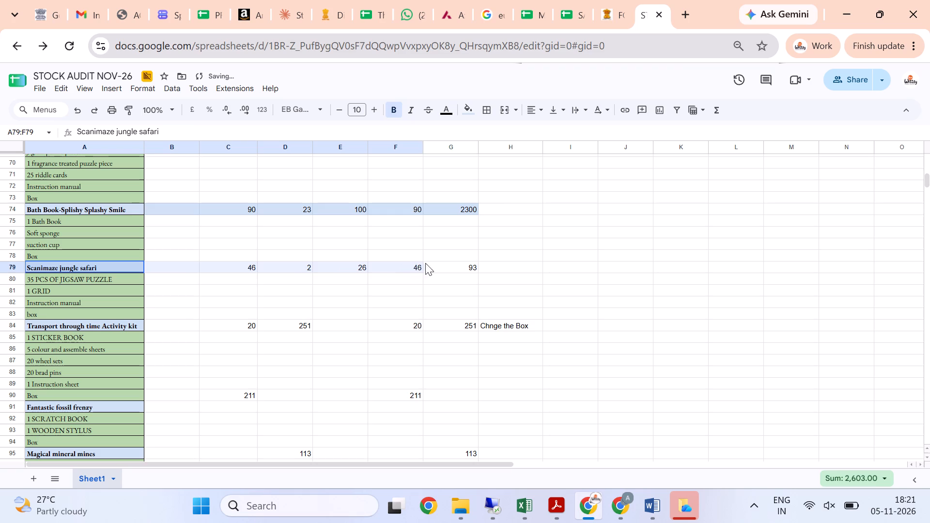
left_click_drag(425, 263, 453, 262)
left_click(470, 106)
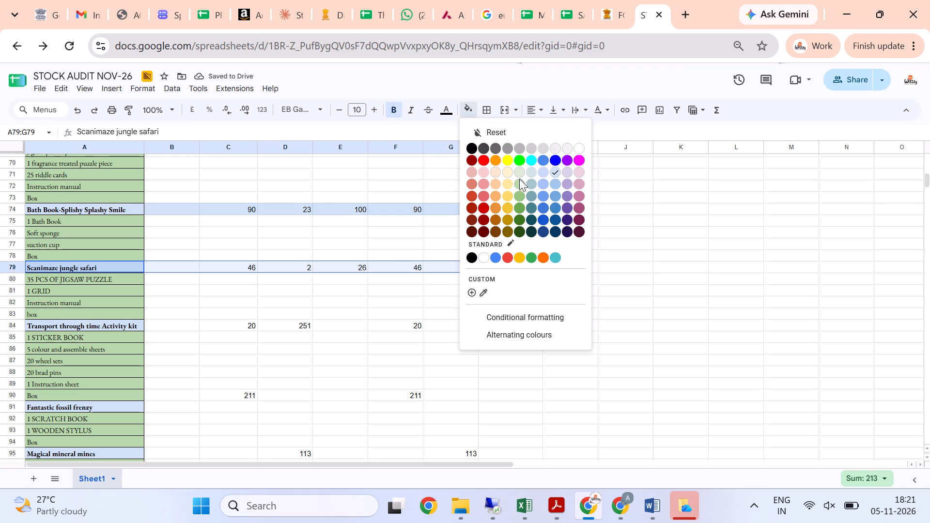
left_click(551, 172)
Fill the Transport through time Activity kit heading row A84:G84 with the same light blue.
scroll(343, 262, "down", 1)
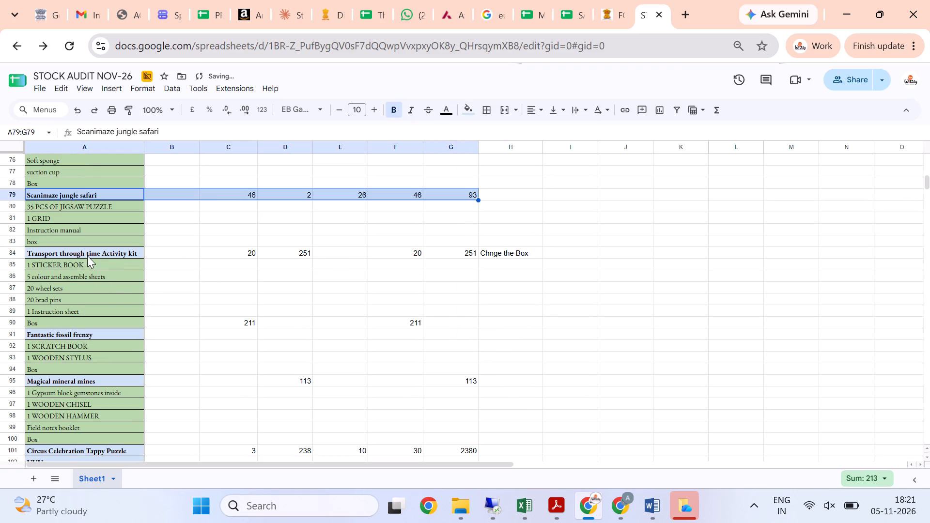
left_click_drag(87, 256, 454, 252)
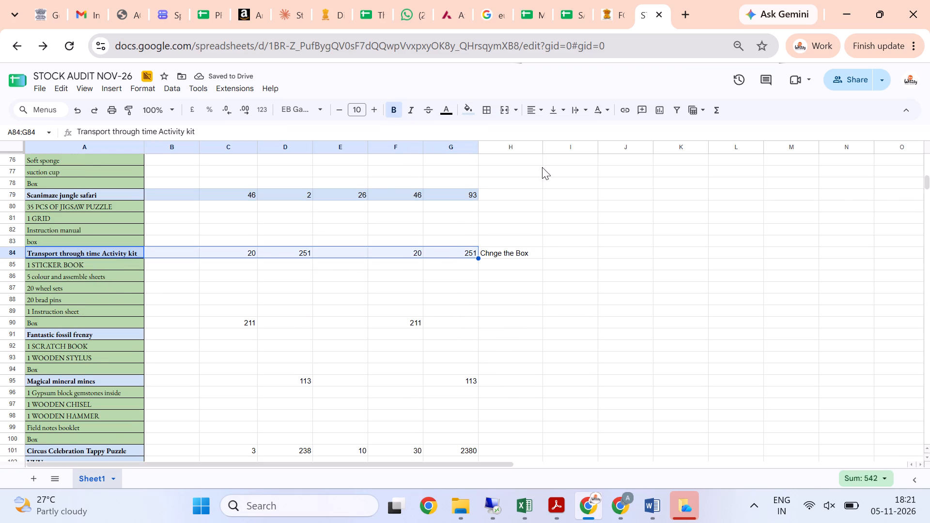
left_click(465, 115)
scroll(279, 283, "down", 1)
scroll(252, 281, "up", 1)
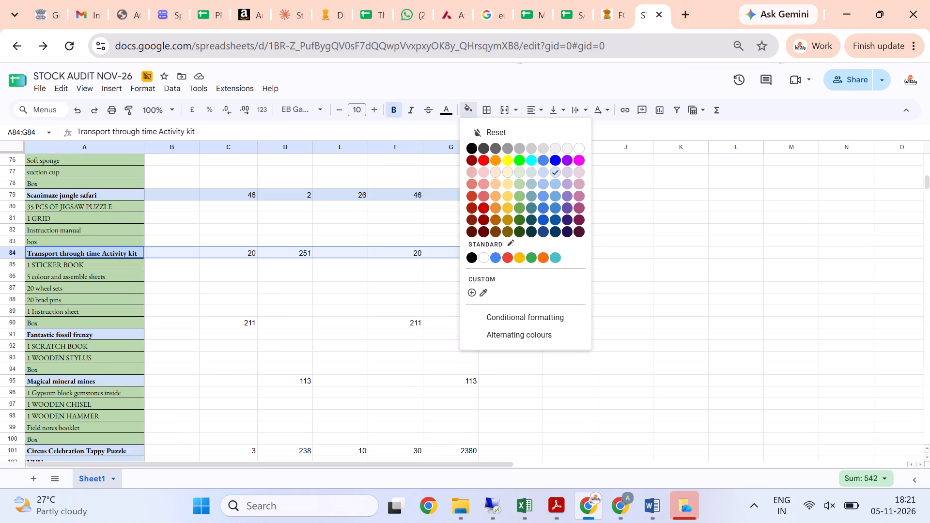
left_click(558, 171)
left_click(250, 323)
Fill the Fantastic fossil frenzy heading row A91:G91 with the same light blue.
left_click_drag(92, 335, 249, 331)
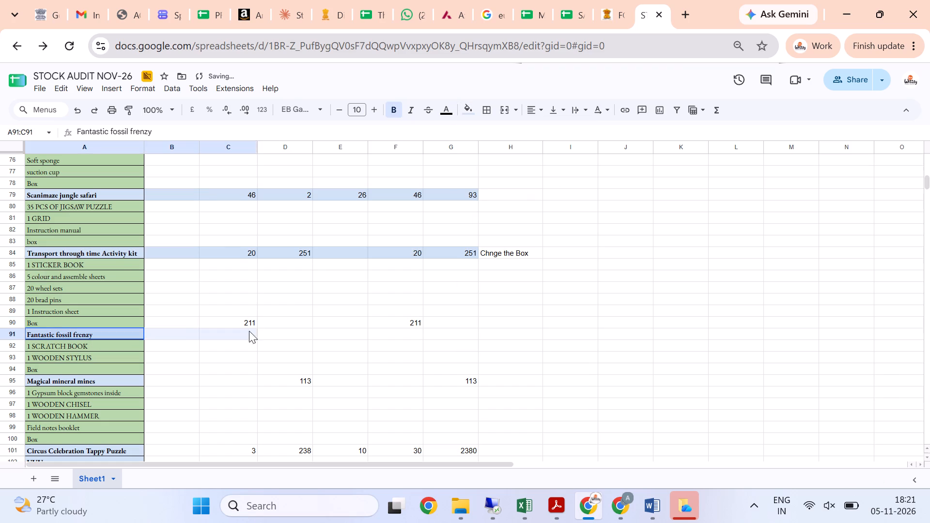
left_click_drag(249, 331, 446, 329)
left_click(471, 109)
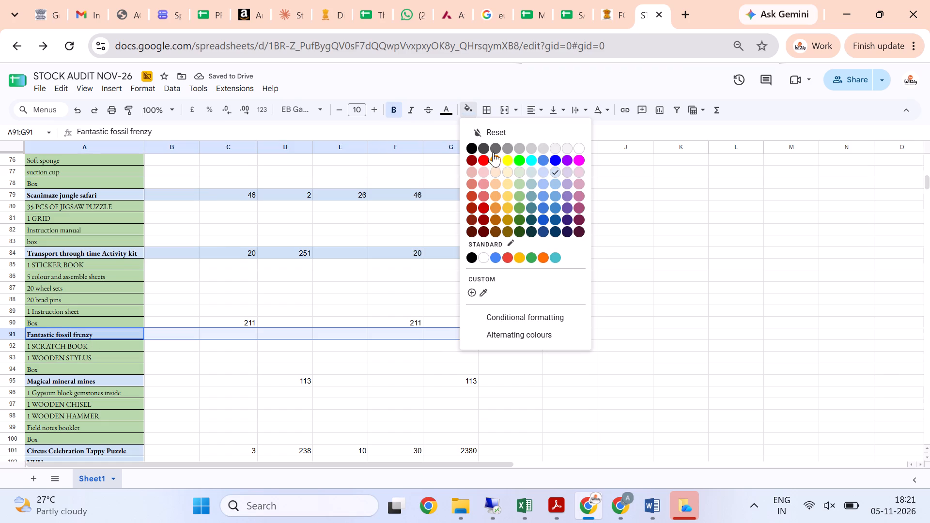
left_click(553, 174)
Fill the Magical mineral mines heading row A95:G95 with the same light blue.
scroll(389, 235, "down", 2)
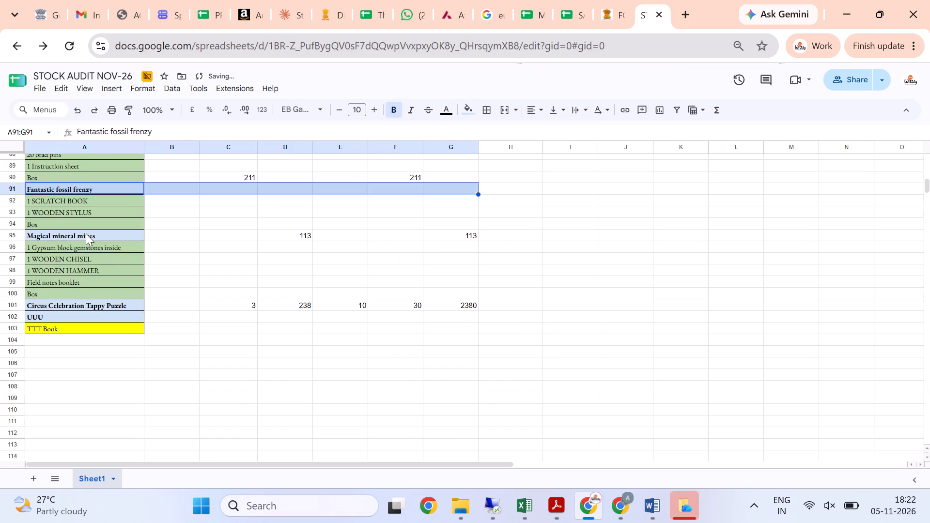
left_click_drag(86, 233, 451, 237)
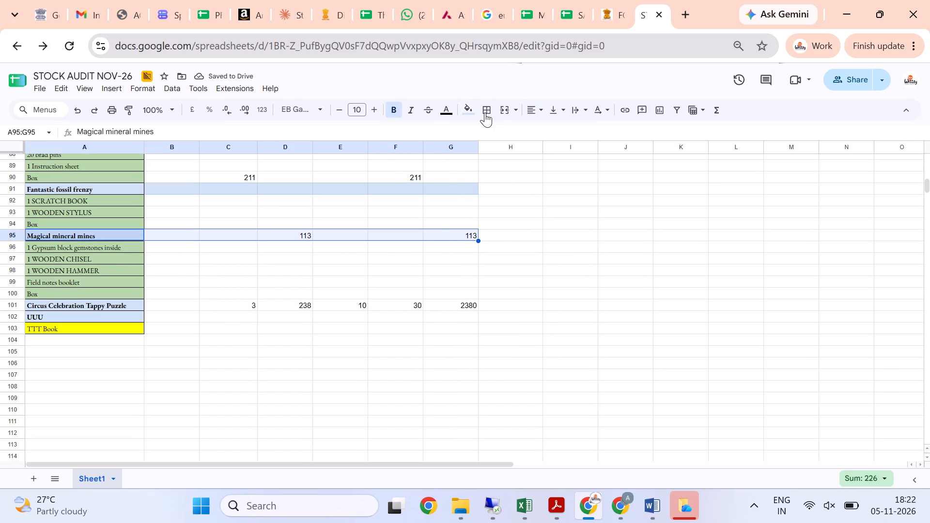
left_click(473, 110)
left_click(554, 169)
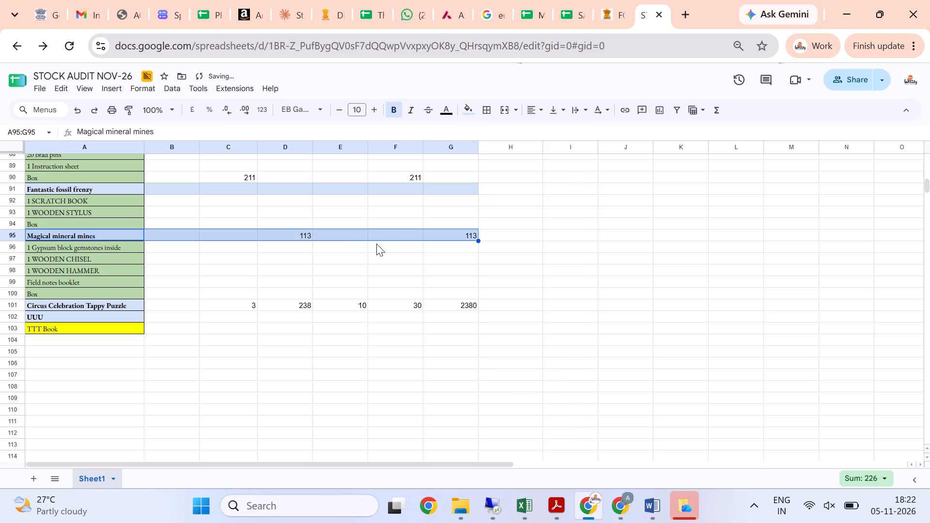
Fill the Circus Celebration Tappy Puzzle heading row A101:G101 with the same light blue.
scroll(315, 256, "down", 1)
left_click_drag(107, 231, 473, 238)
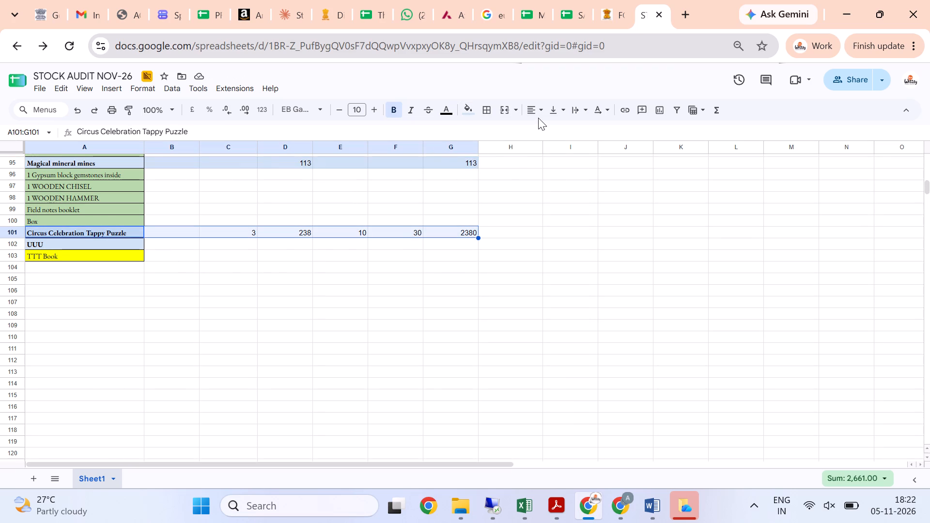
left_click(474, 106)
left_click(554, 171)
Save the stock list and check the highlighted heading rows from first to last.
scroll(308, 299, "up", 20)
scroll(308, 299, "up", 3)
left_click(379, 277)
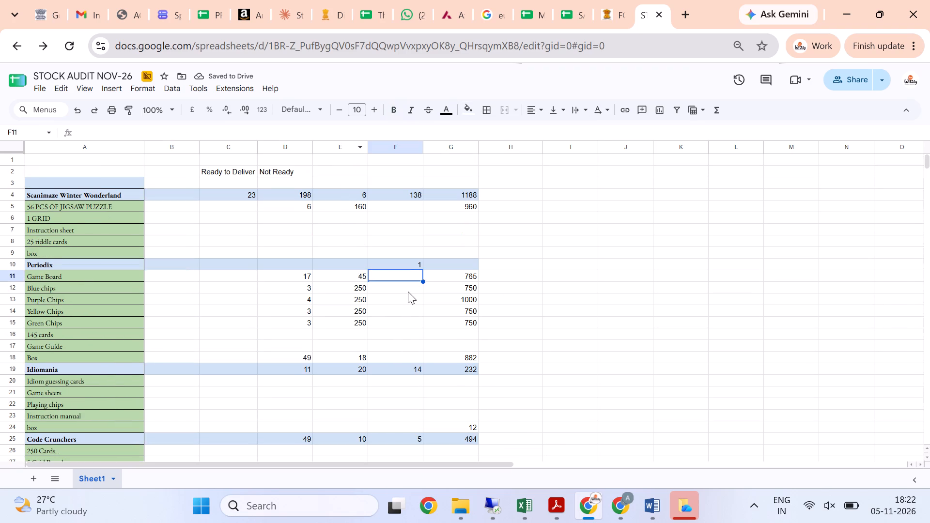
key("ctrl+s")
key("ctrl+s")
key("ctrl+s")
key("ctrl+s")
scroll(403, 305, "down", 15)
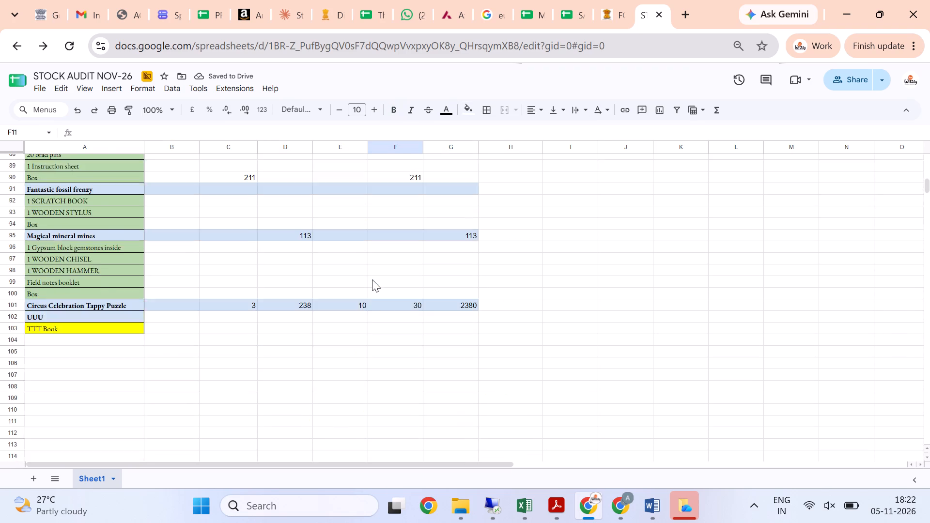
scroll(372, 279, "down", 4)
scroll(369, 270, "up", 20)
scroll(369, 270, "up", 8)
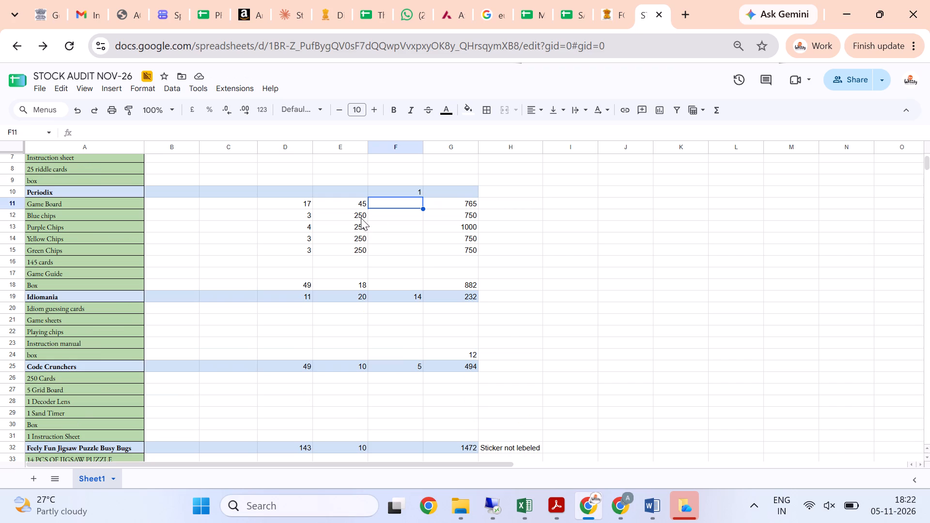
key("ctrl+s")
key("ctrl+s")
Apply all borders to the stock table A4:G103, from Scanimaze Winter Wonderland down to TTT Book.
scroll(356, 337, "down", 5)
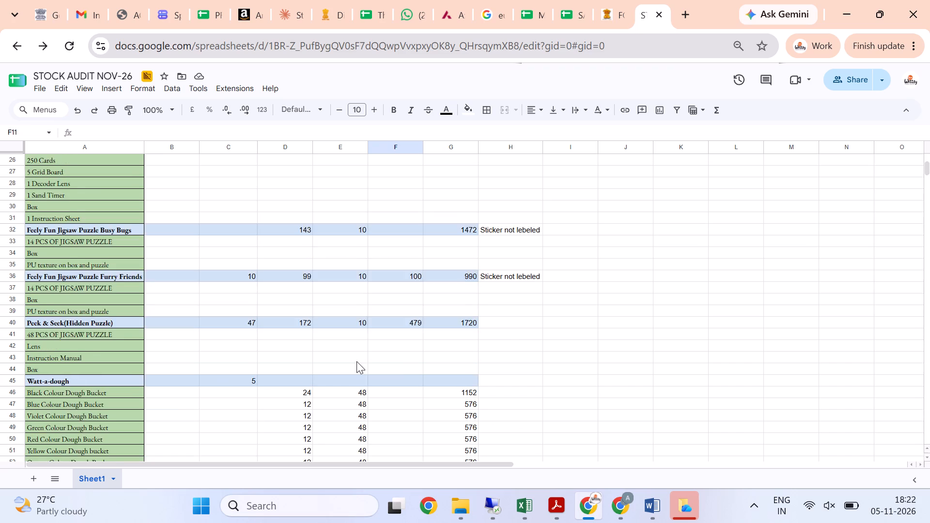
scroll(356, 361, "down", 8)
scroll(356, 359, "up", 19)
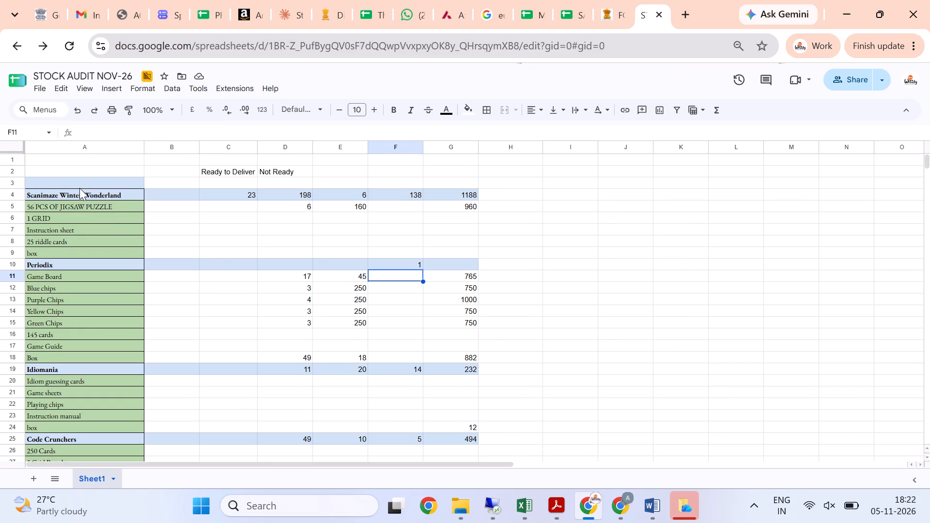
left_click_drag(72, 190, 433, 522)
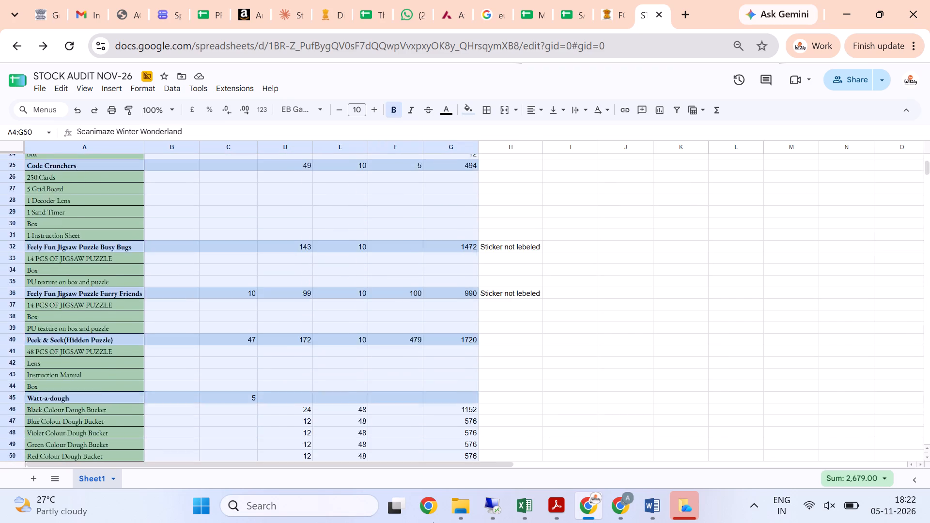
left_click_drag(433, 522, 441, 354)
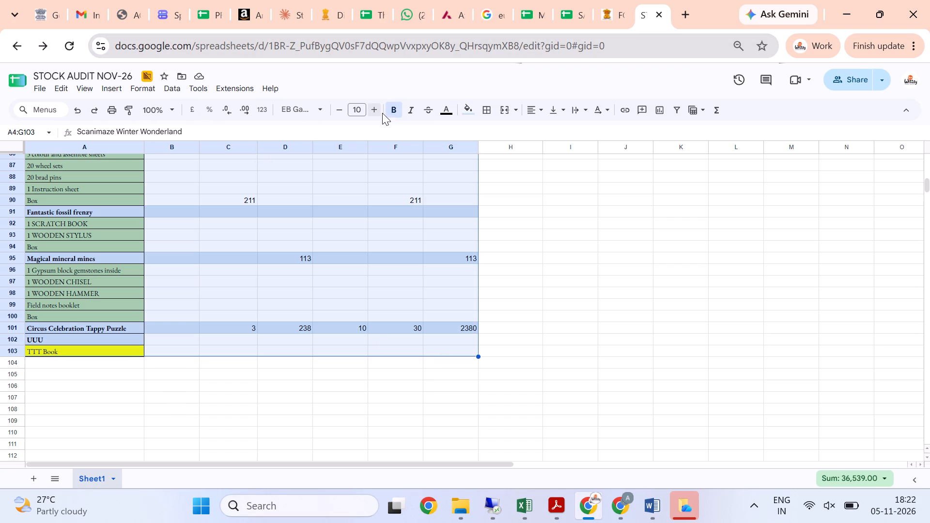
left_click(489, 109)
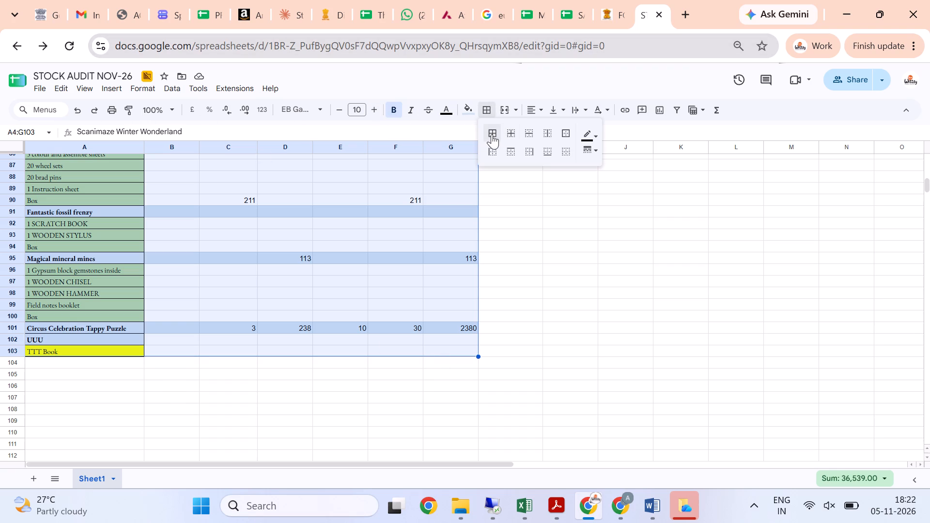
left_click(491, 134)
left_click(537, 228)
scroll(380, 267, "up", 20)
scroll(380, 267, "up", 1)
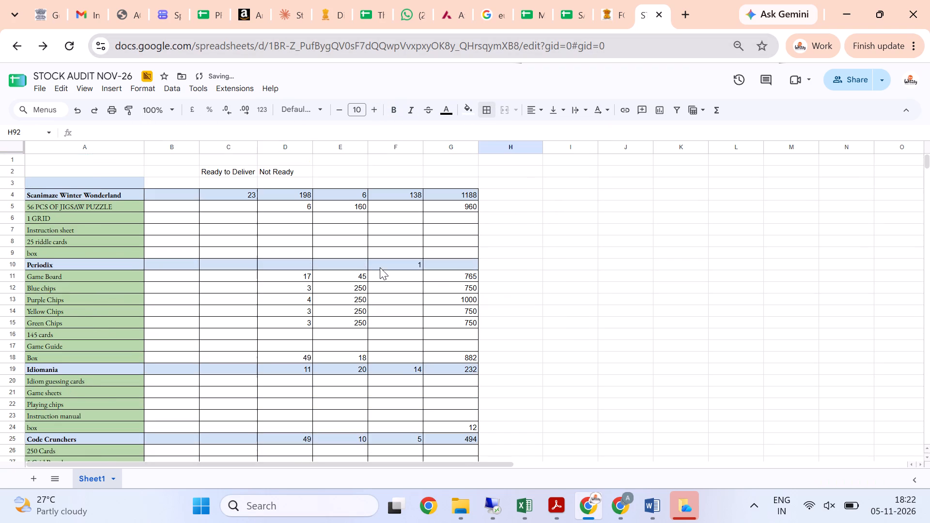
scroll(380, 267, "down", 3)
scroll(380, 267, "up", 6)
left_click(291, 342)
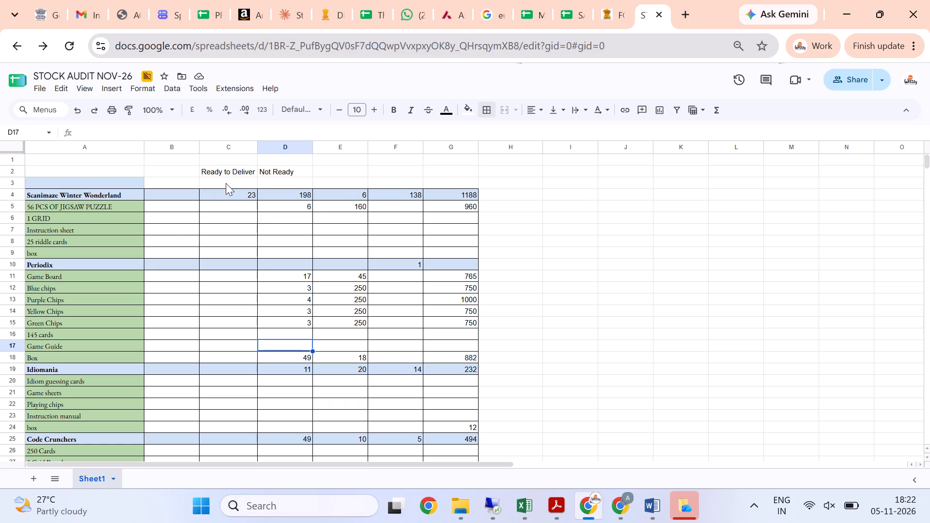
Fill the Ready to Deliver column C4:C103 with a green one shade darker than the component name cells.
left_click_drag(225, 191, 266, 452)
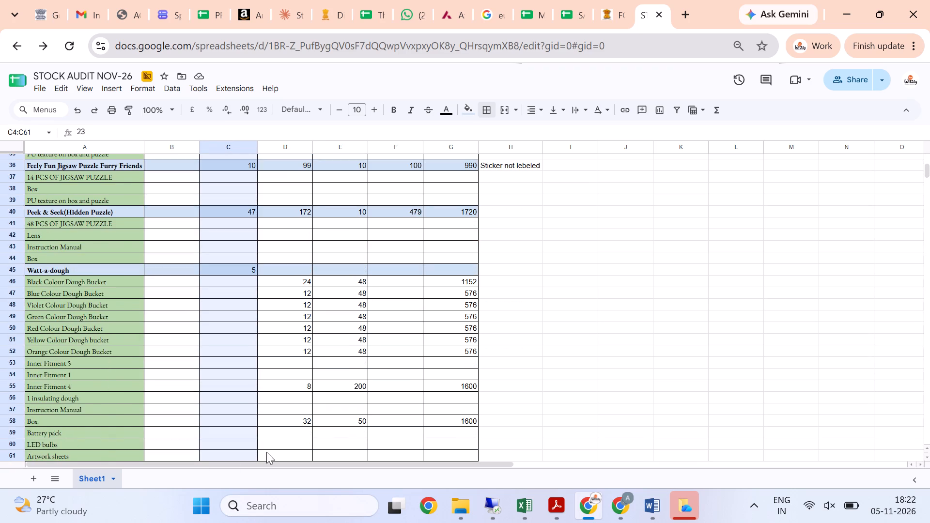
left_click_drag(266, 452, 227, 468)
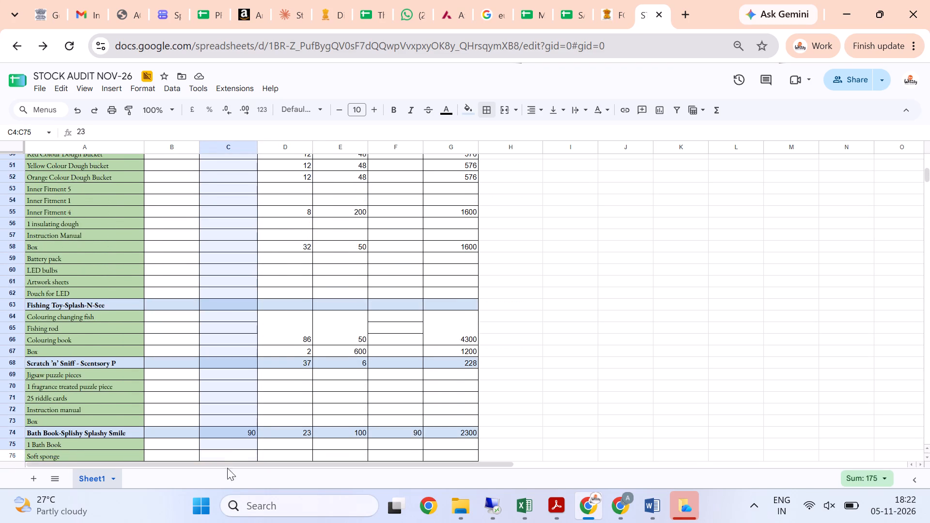
left_click_drag(227, 468, 230, 339)
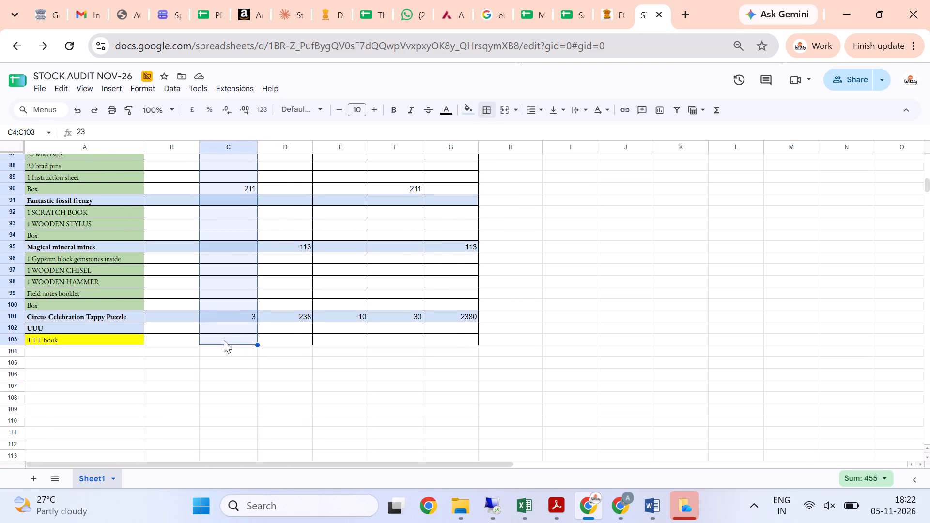
left_click(461, 112)
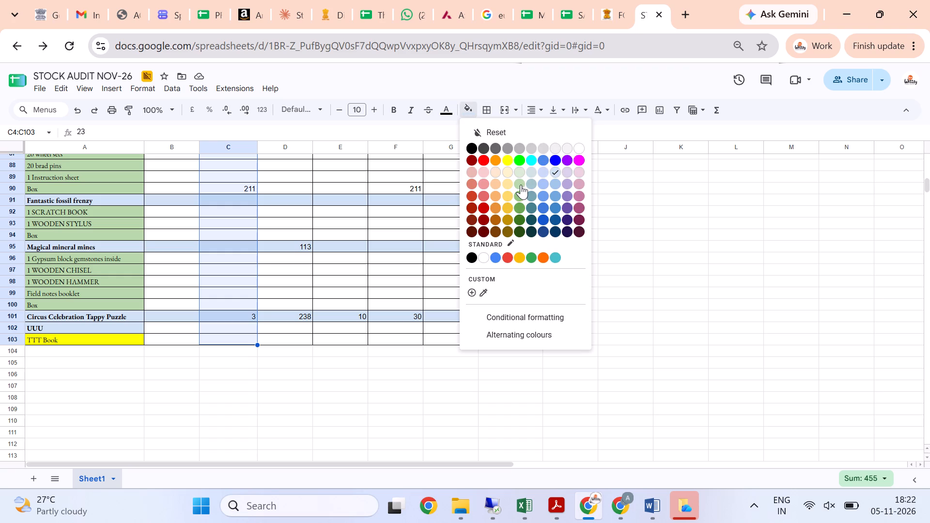
left_click(525, 184)
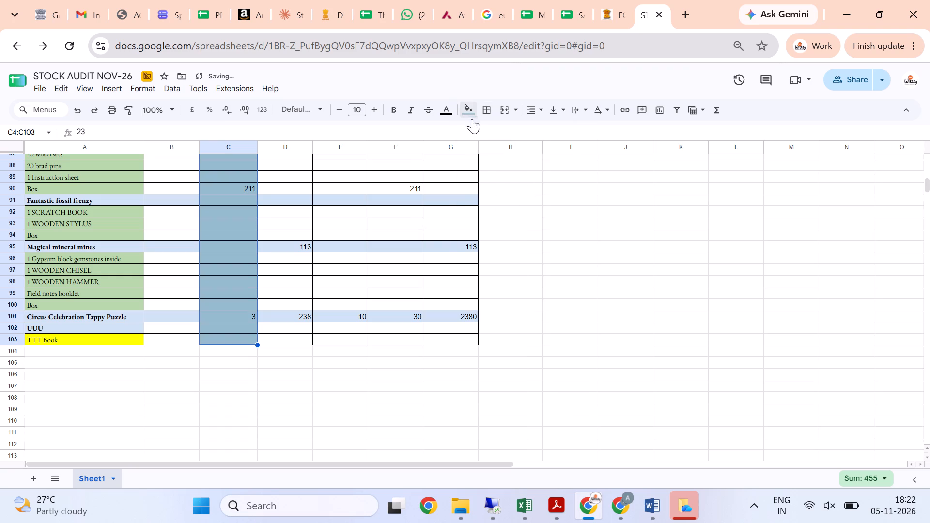
left_click(467, 113)
left_click(524, 193)
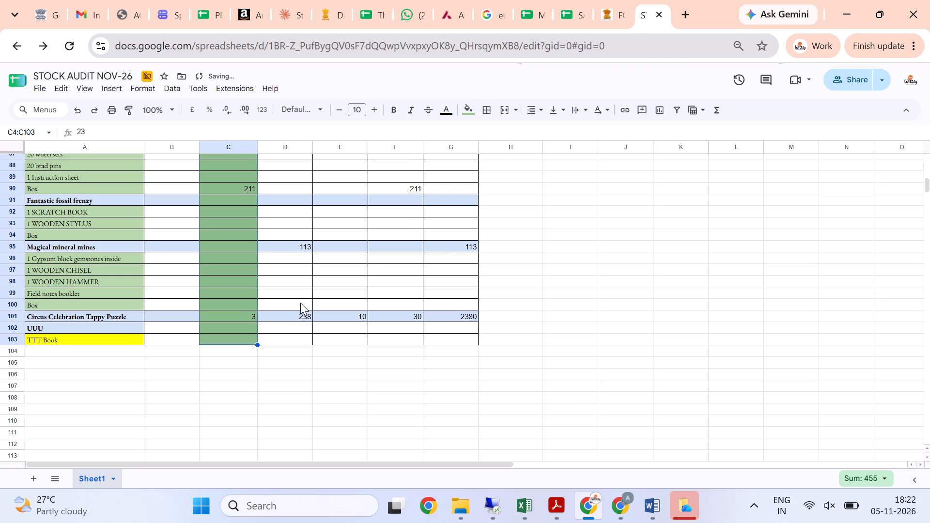
scroll(236, 200, "up", 11)
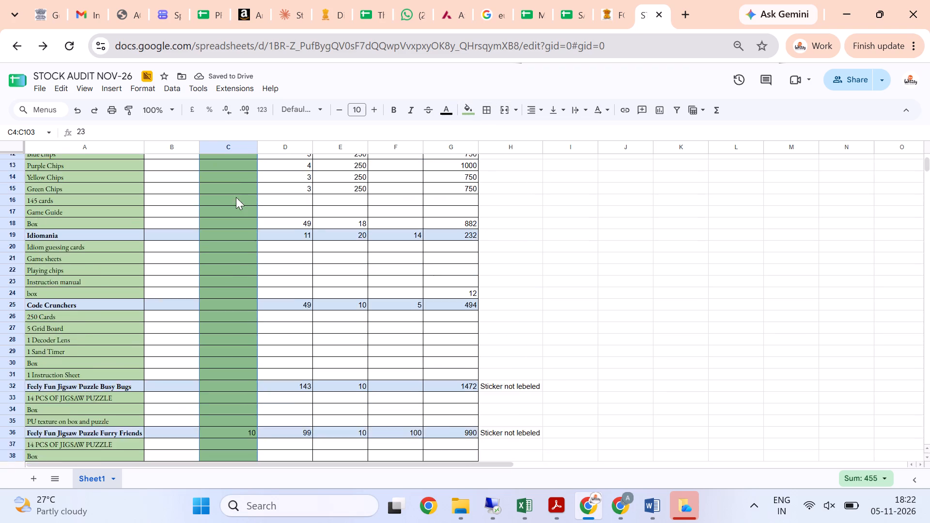
scroll(236, 197, "up", 9)
left_click(340, 228)
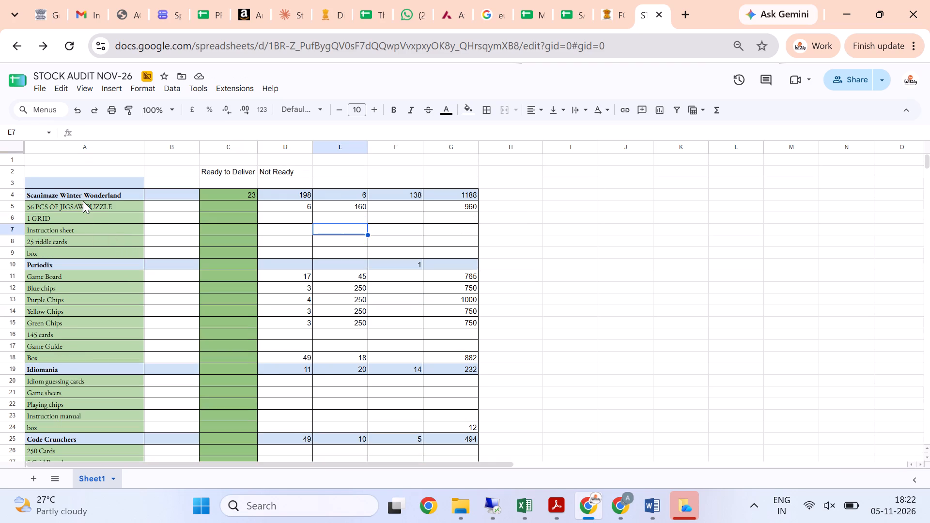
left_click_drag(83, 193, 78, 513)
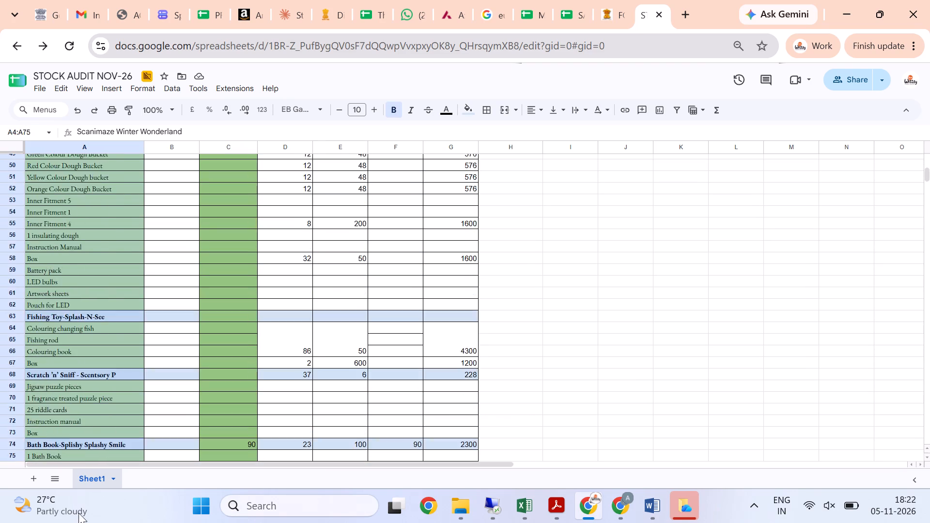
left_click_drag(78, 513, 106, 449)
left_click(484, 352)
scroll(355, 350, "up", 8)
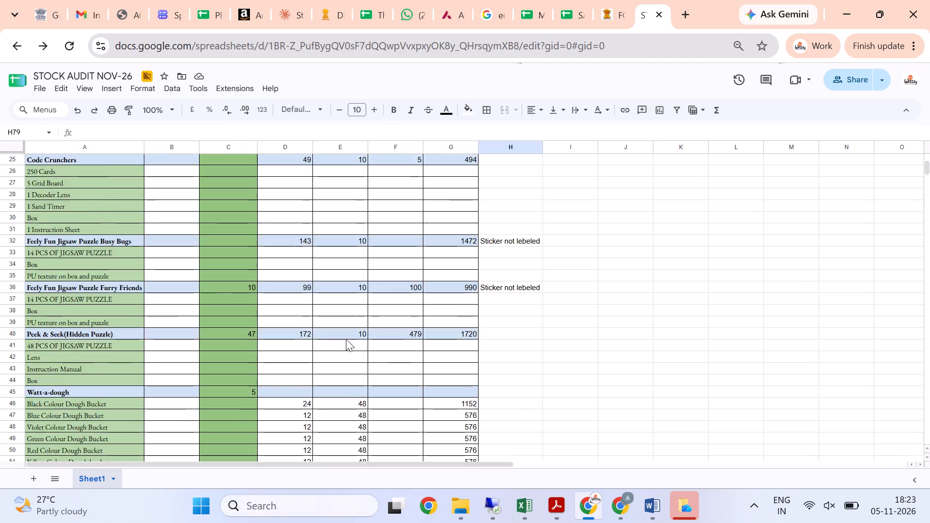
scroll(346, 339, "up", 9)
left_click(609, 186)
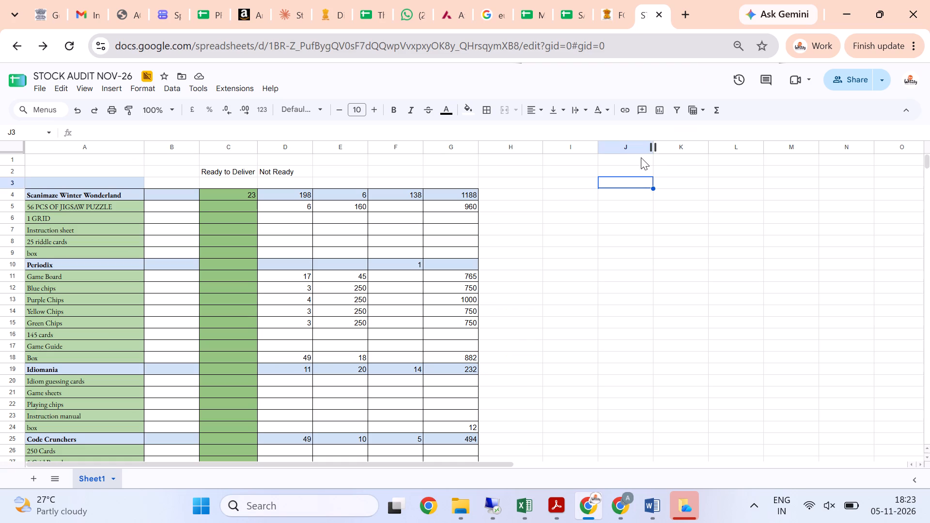
Save the stock list and minimize the browser window.
key("ctrl+s")
key("ctrl+s")
left_click(842, 14)
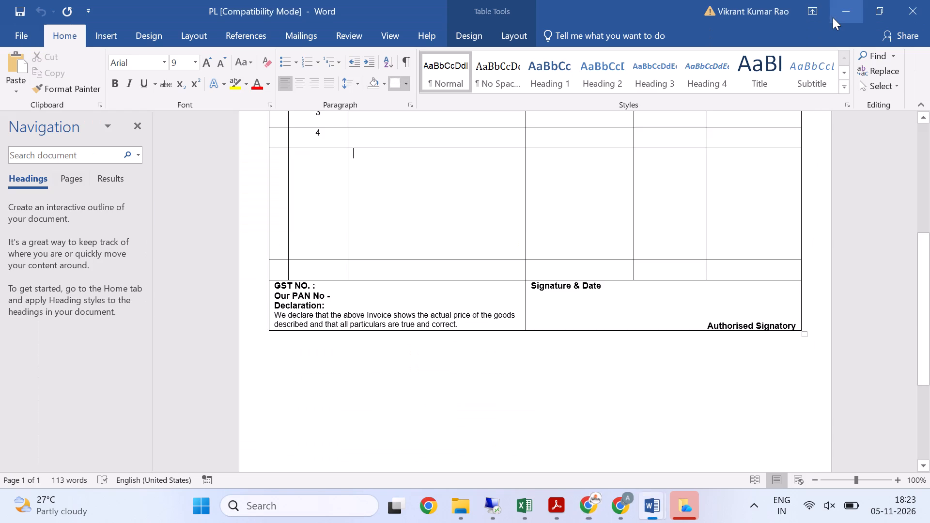